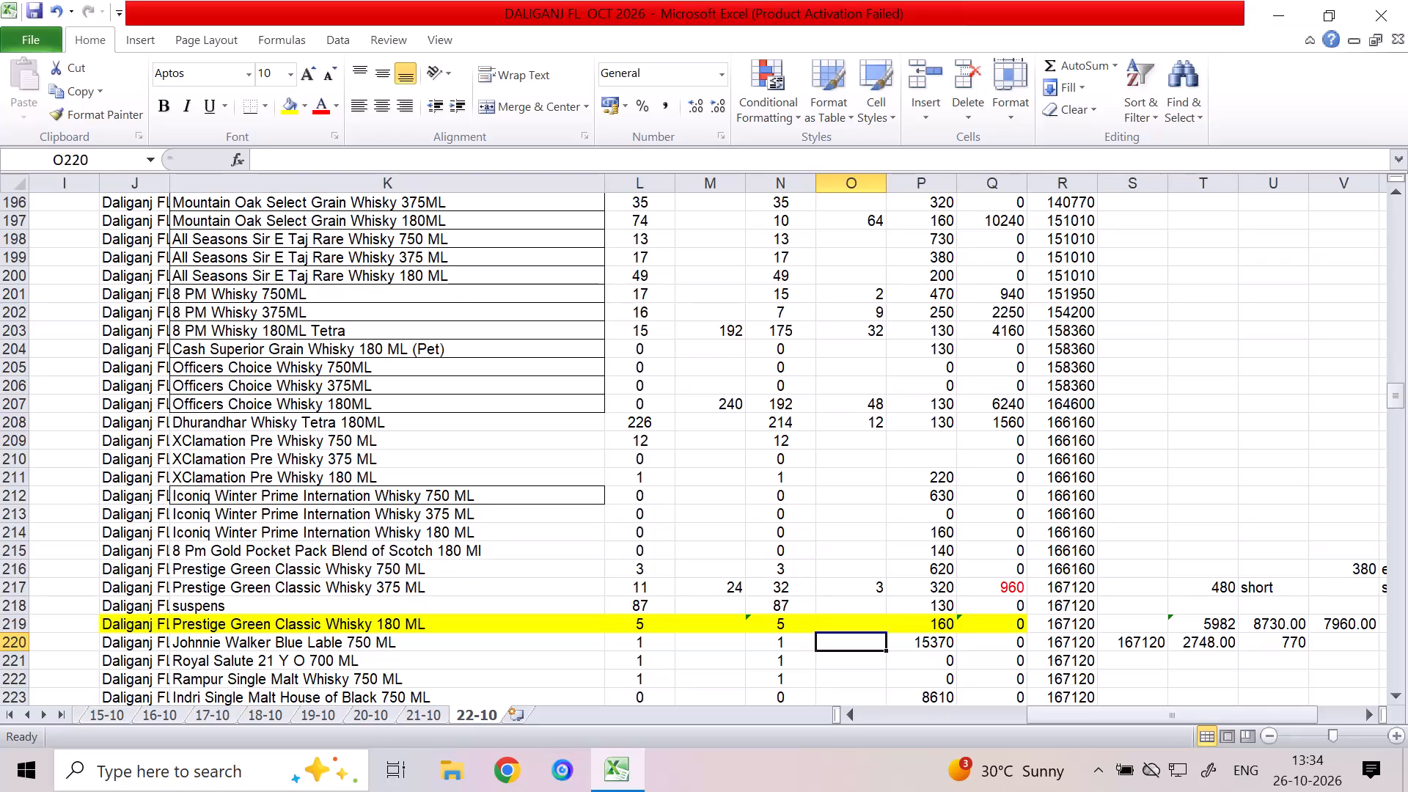
Enter 2 in column O of the Jack Daniels Quality 200 ML row on sheet 22-10.
key(Down)
key(Down)
key(Up)
key(Left)
key(Up)
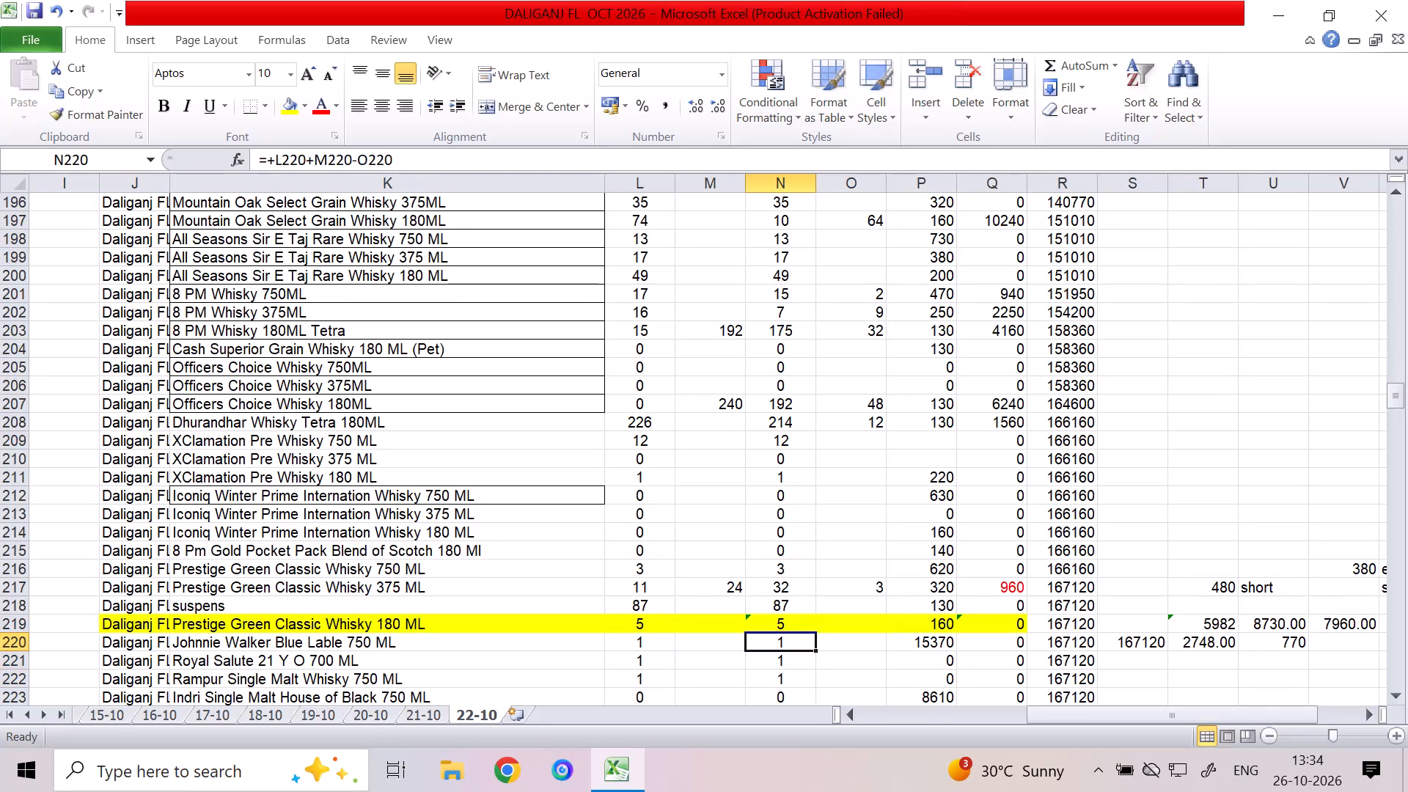
key(Left)
key(Left)
key(Left)
key(Left)
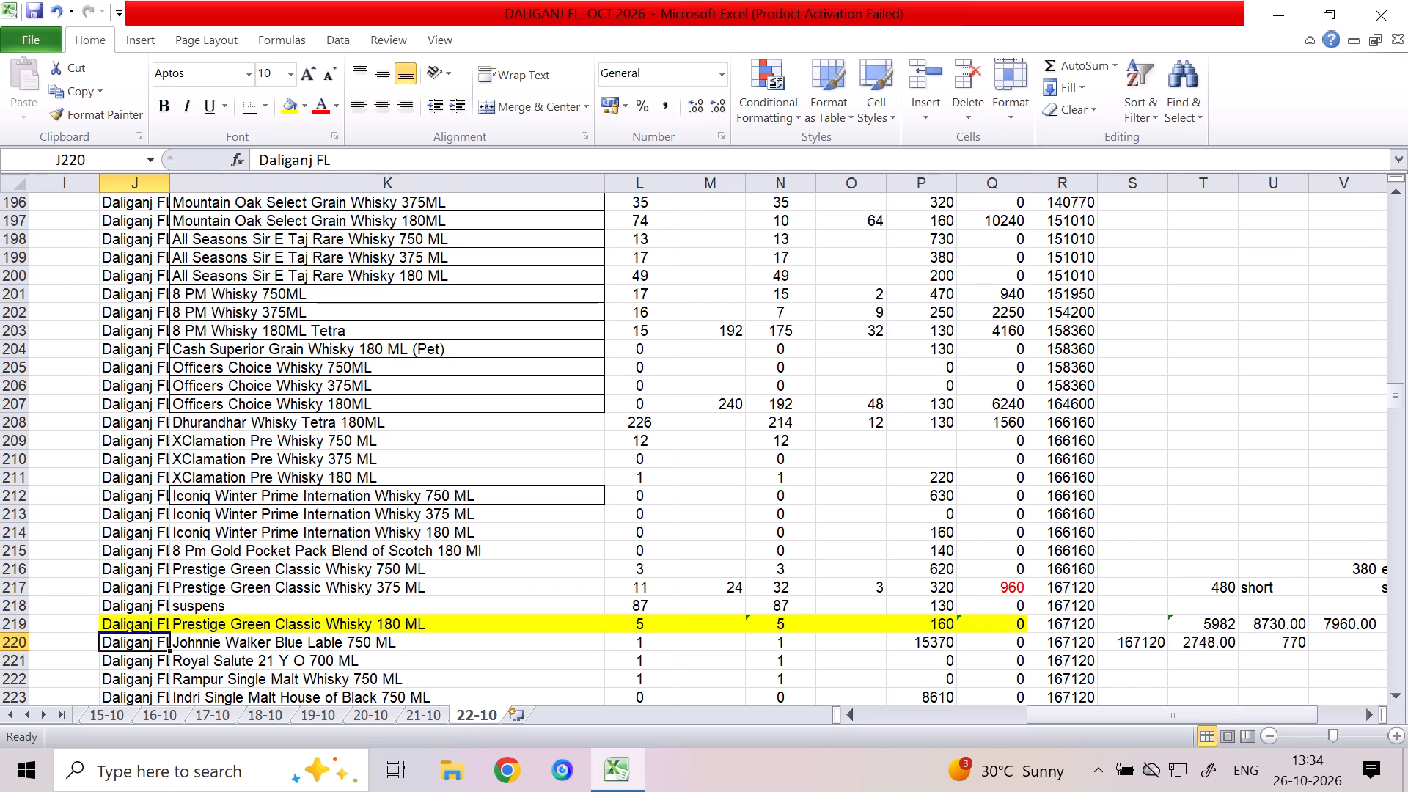
key(Down)
key(Down)
key(Down)
key(Down)
key(Down)
key(Down)
key(Down)
key(Down)
key(Down)
key(Down)
key(Down)
key(Down)
key(Down)
key(Down)
key(Down)
key(Down)
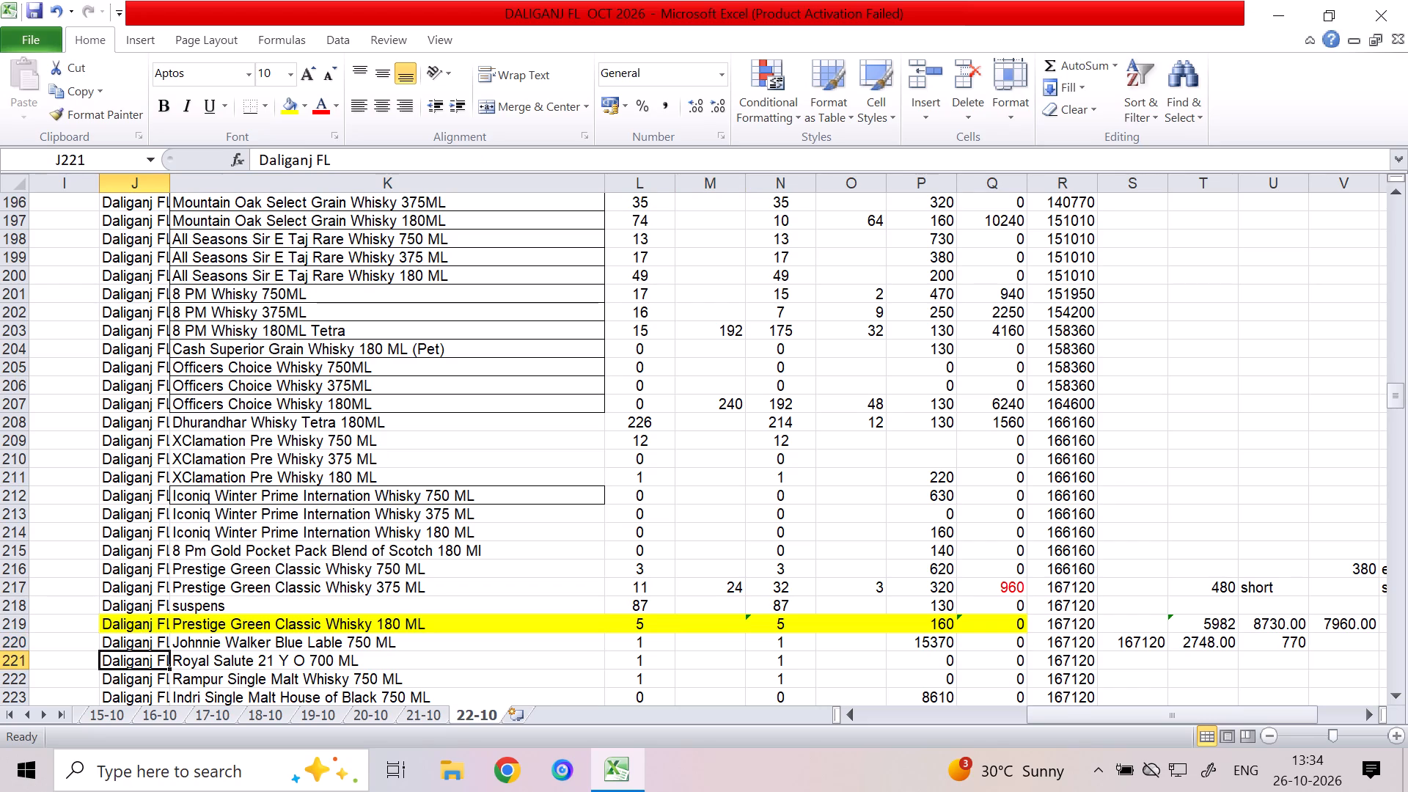
key(Down)
key(Down)
key(Down)
key(Down)
key(Down)
key(Down)
key(Down)
key(Down)
key(Down)
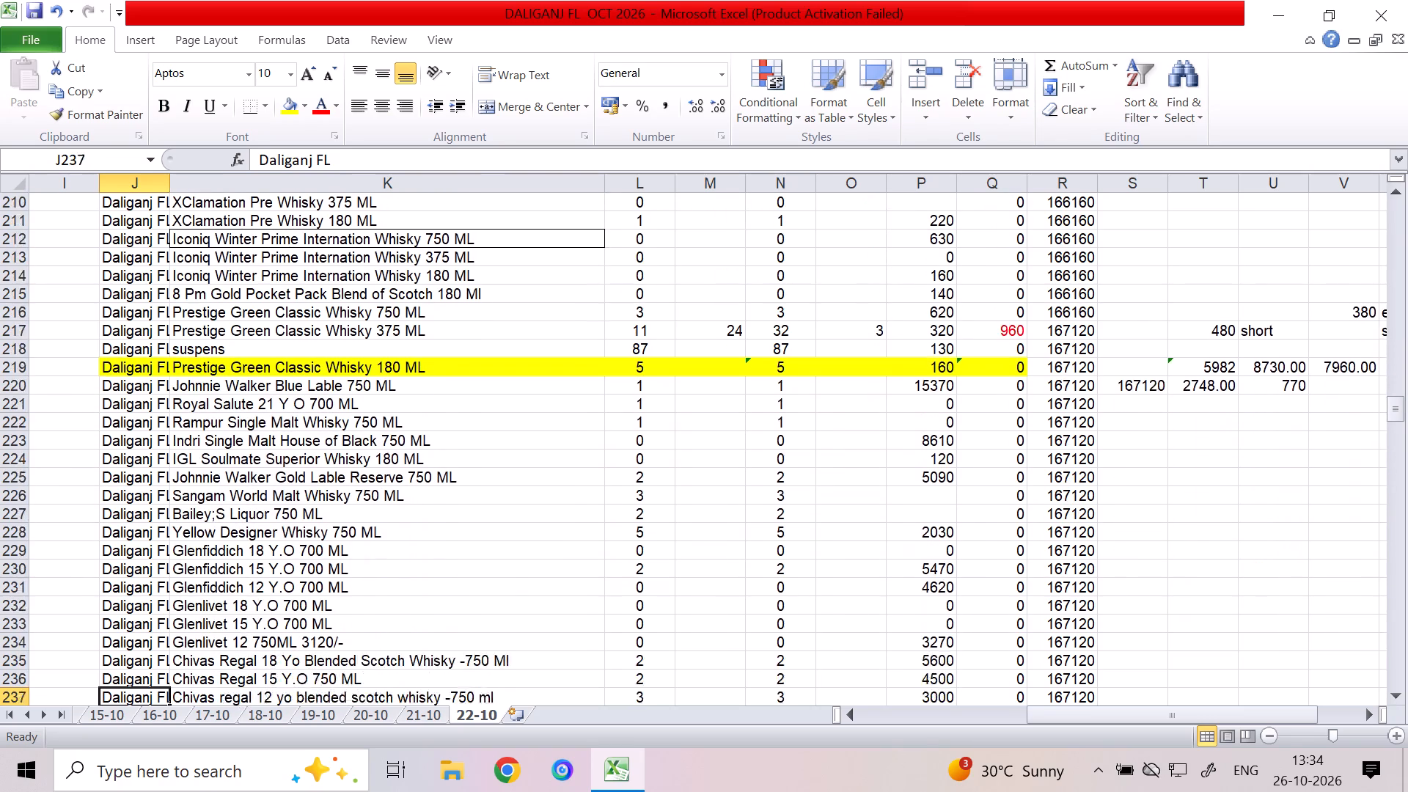
key(Down)
key(Down)
key(Down)
key(Down)
key(Down)
key(Down)
key(Down)
key(Down)
key(Down)
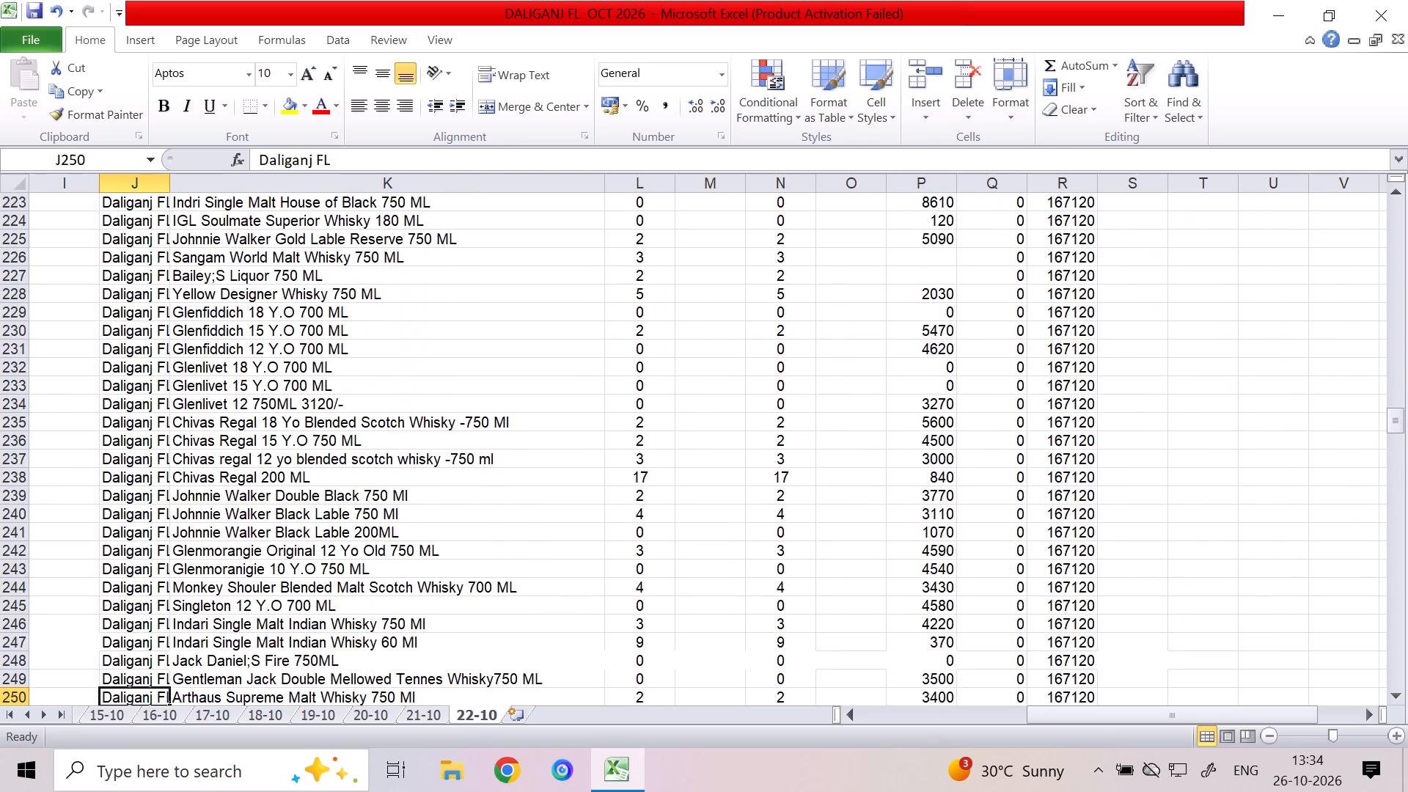
key(Down)
key(Up)
key(Up)
key(Up)
key(Up)
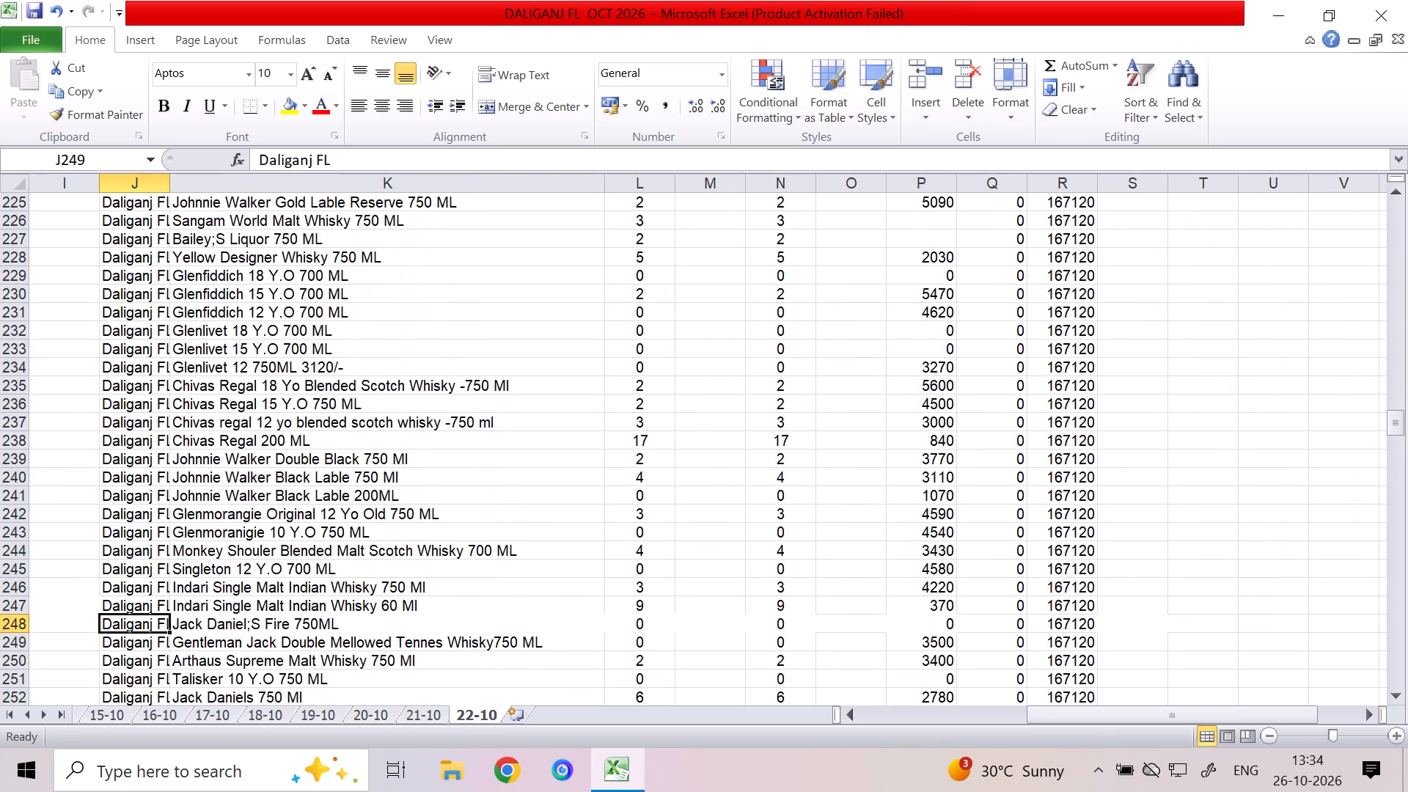
key(Right)
key(Right)
key(Right)
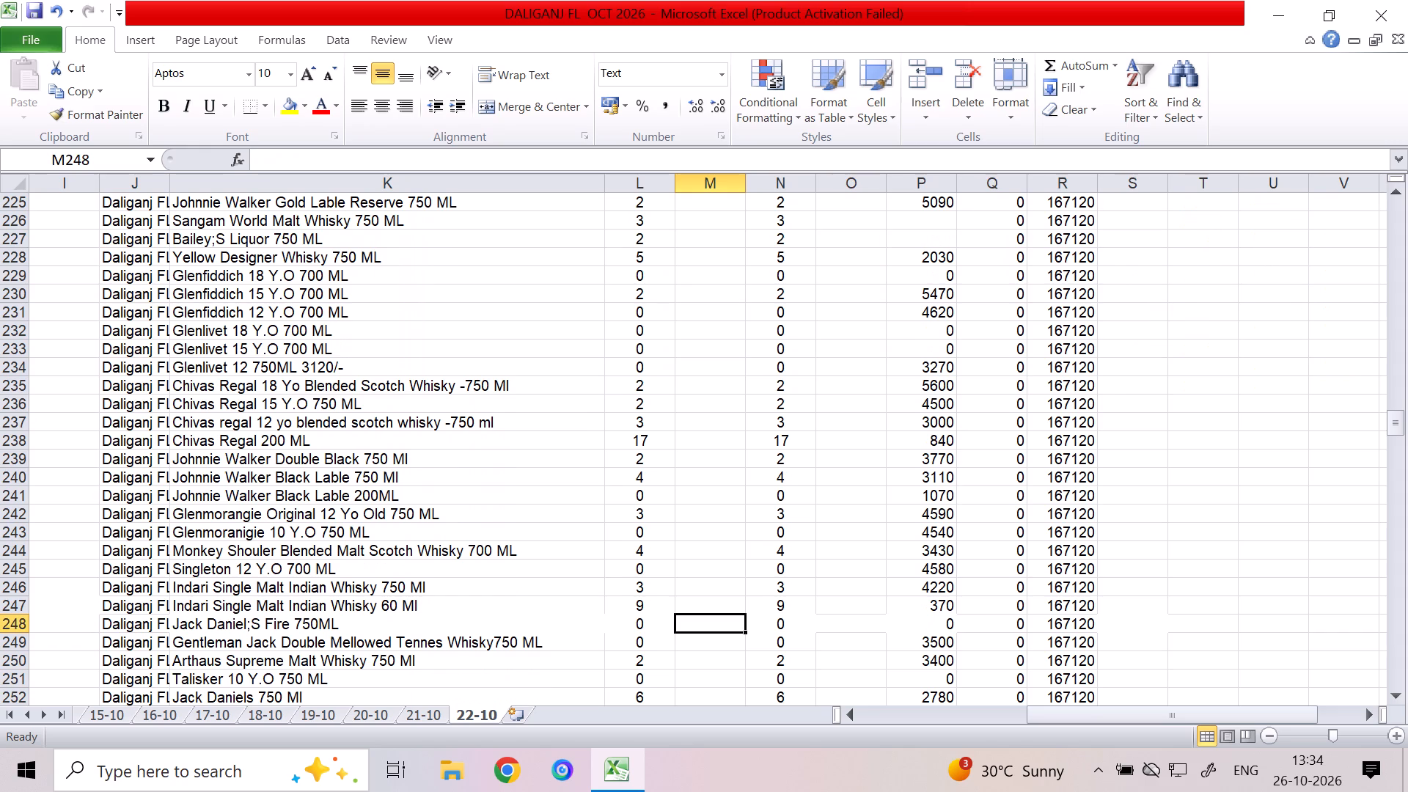
key(Left)
key(Left)
key(Left)
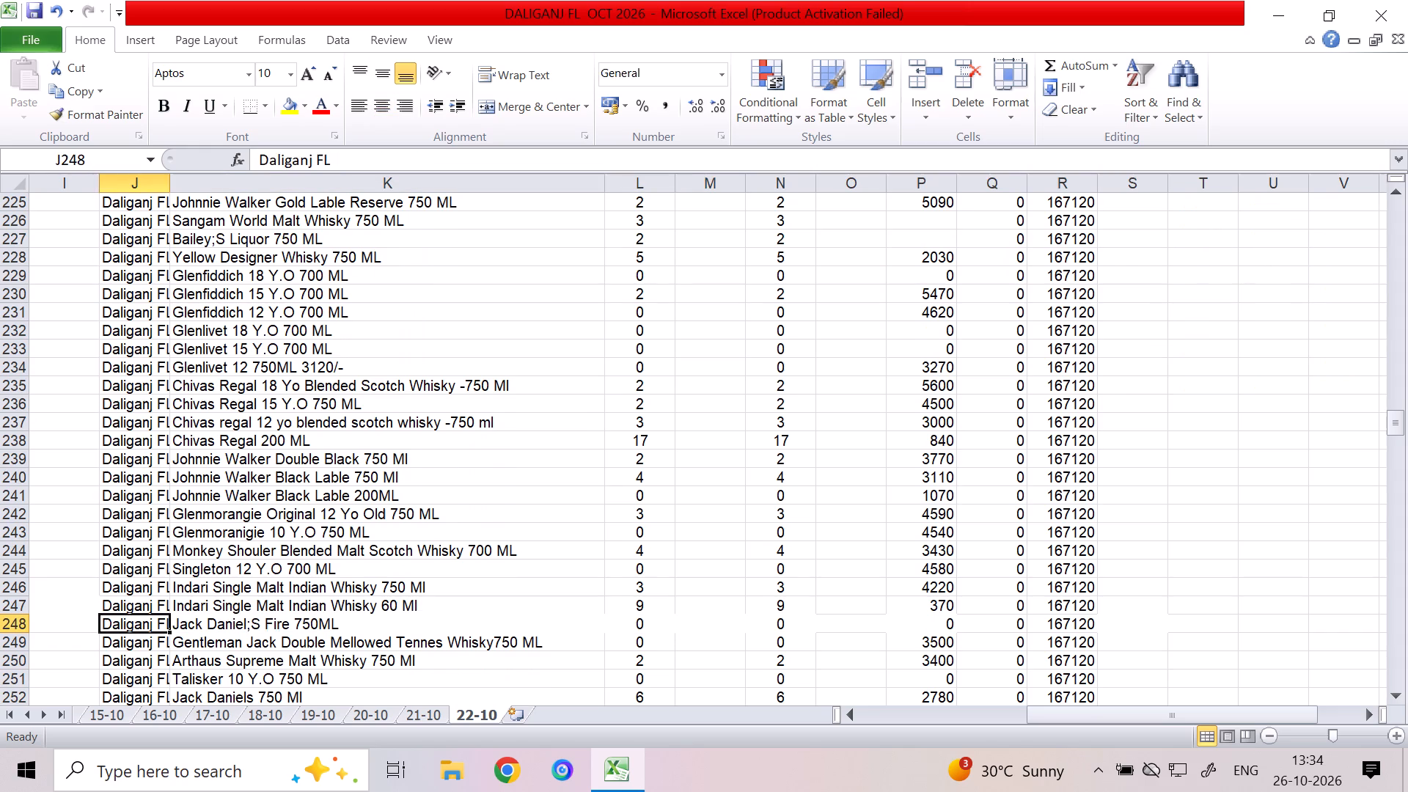
key(Right)
key(Up)
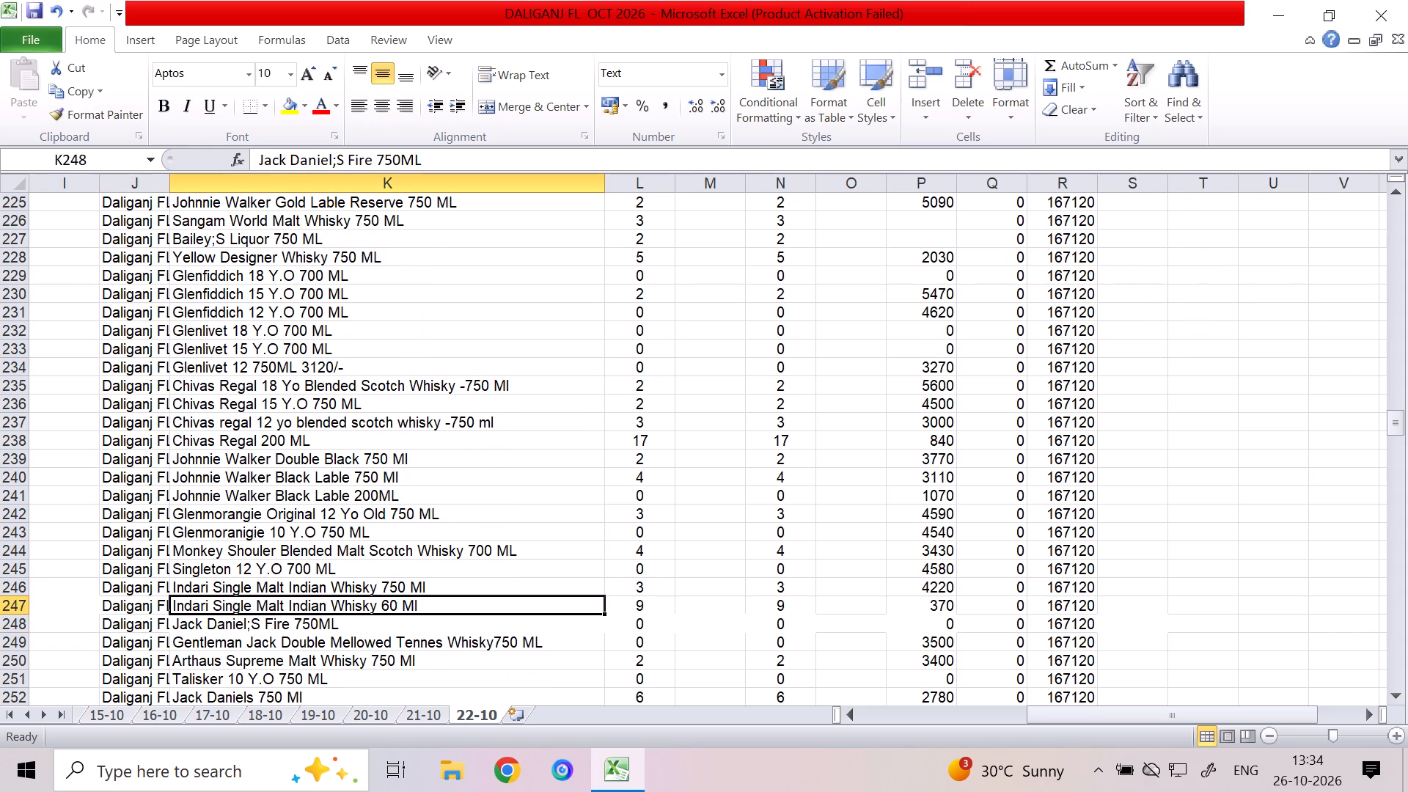
key(Down)
key(Down)
key(Down)
key(Down)
key(Down)
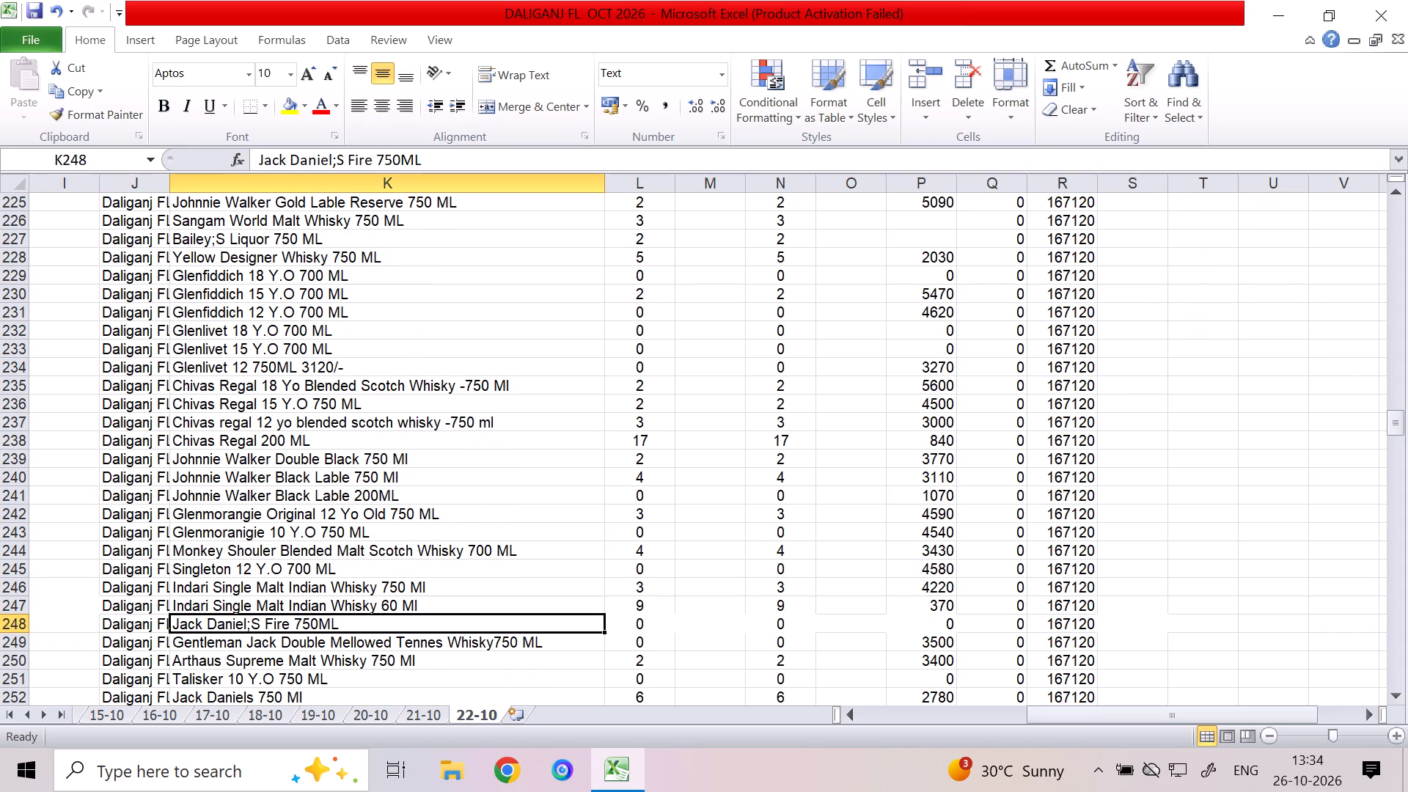
key(Down)
key(Down)
key(Down)
key(Up)
key(Up)
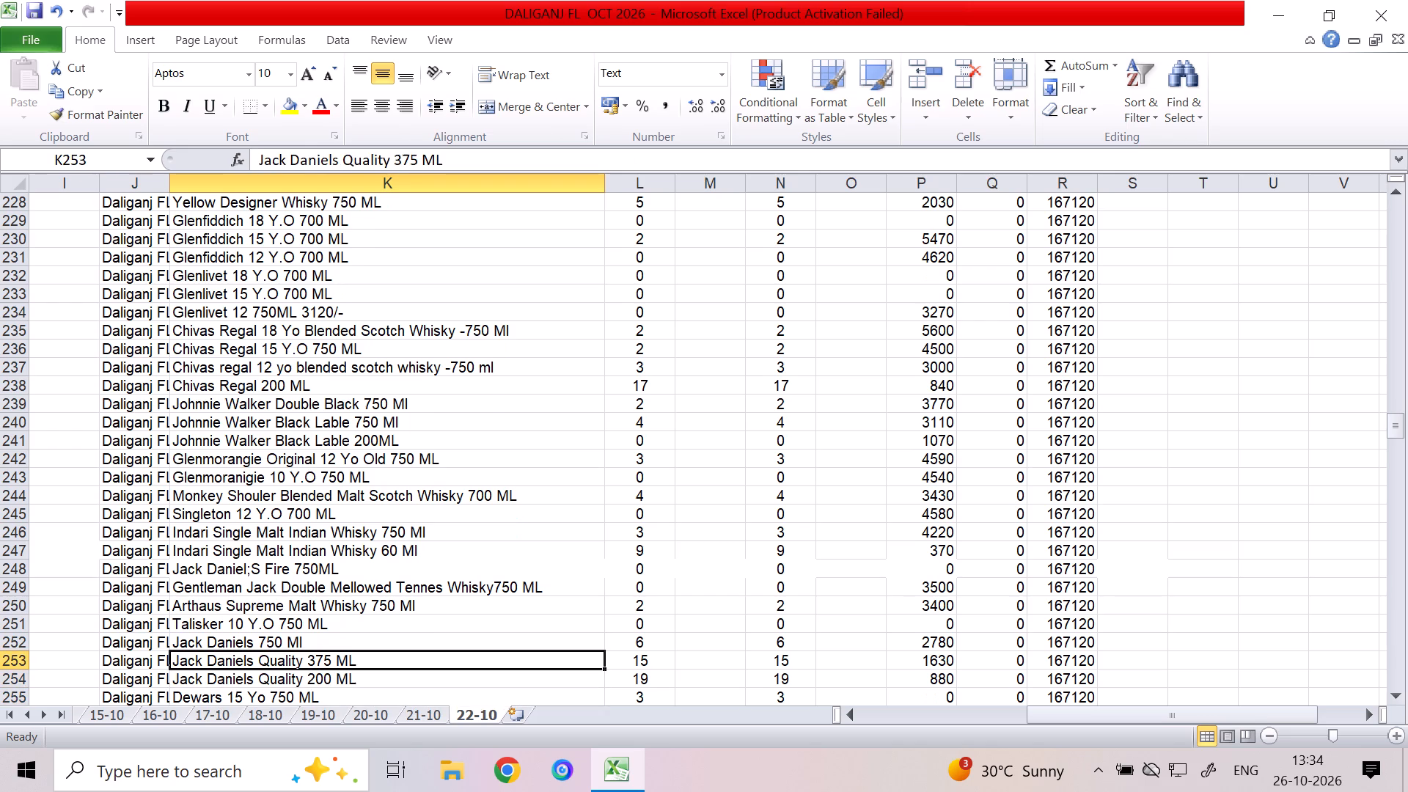
key(Right)
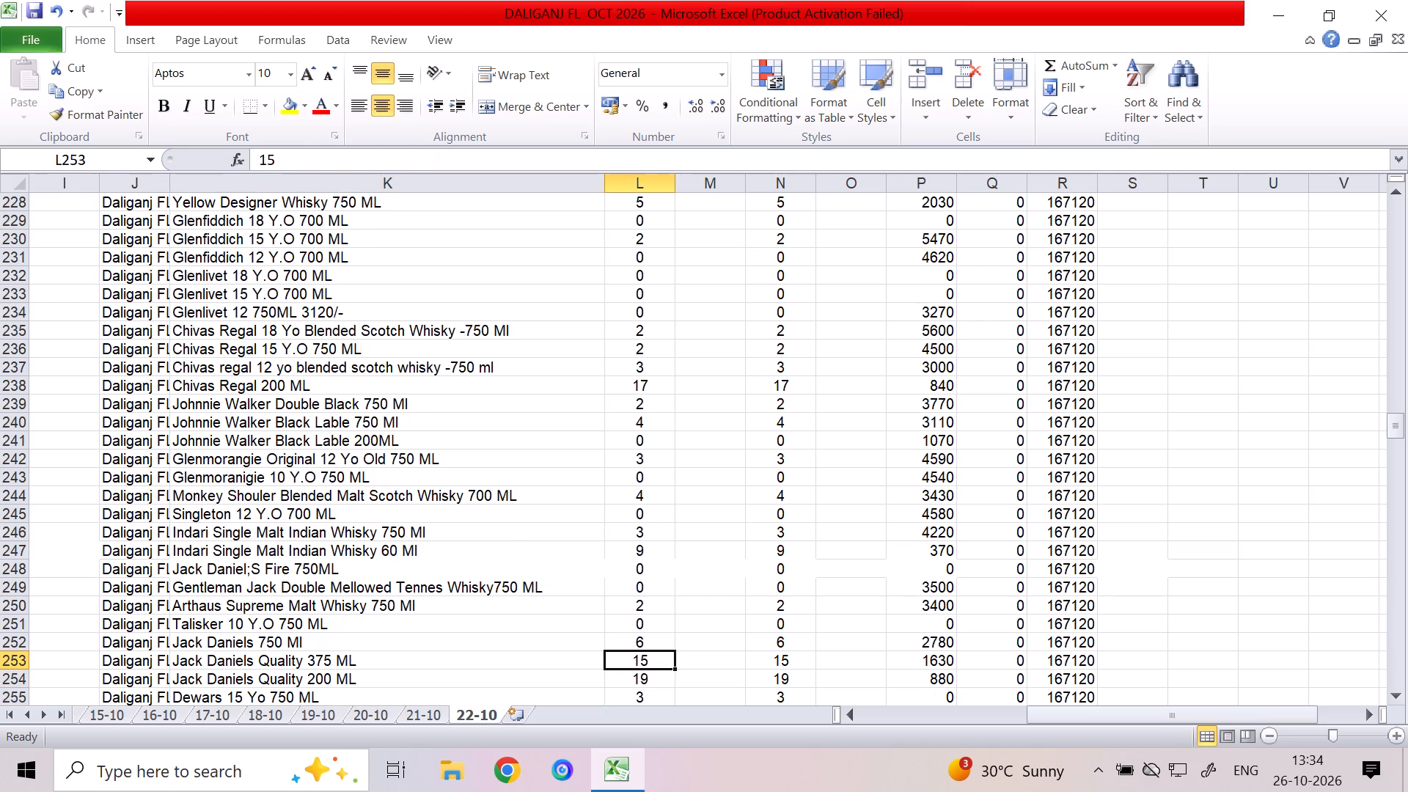
key(Right)
key(Right)
key(Right)
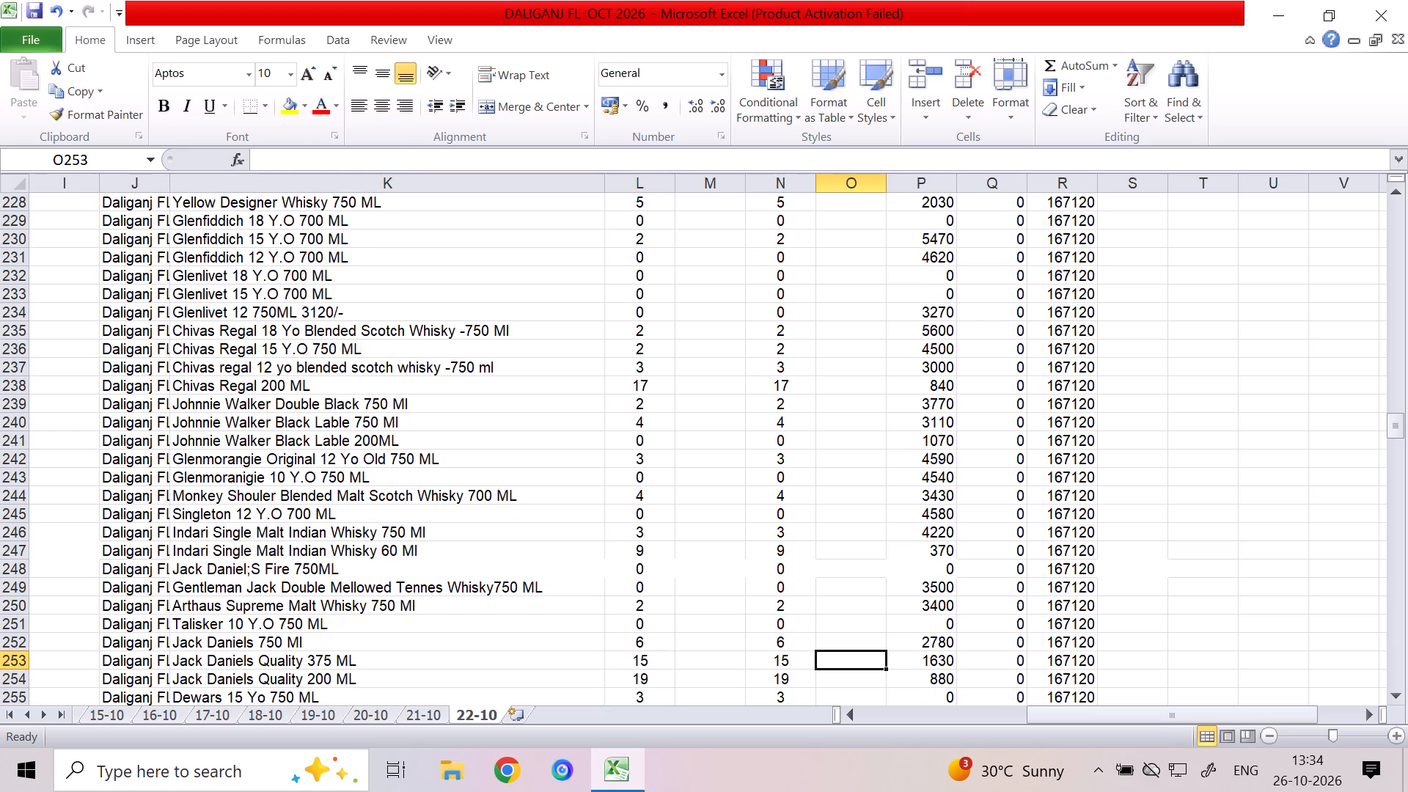
key(Down)
key(2)
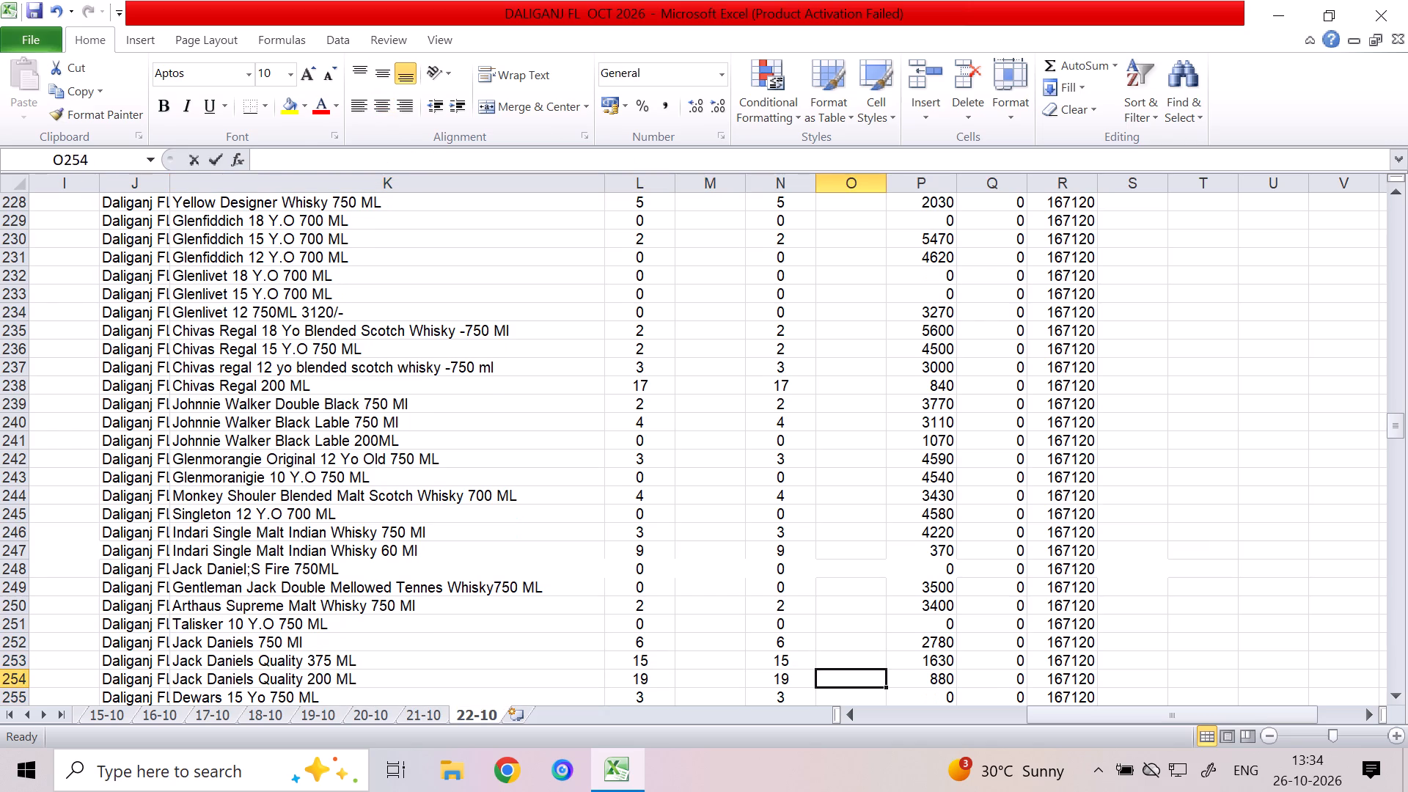
key(Down)
Enter 1 in column O for both Johnnie Walker Red Lable 750 Ml and Johnnie Walker Red Lable 375 ML.
key(Down)
key(Down)
key(Down)
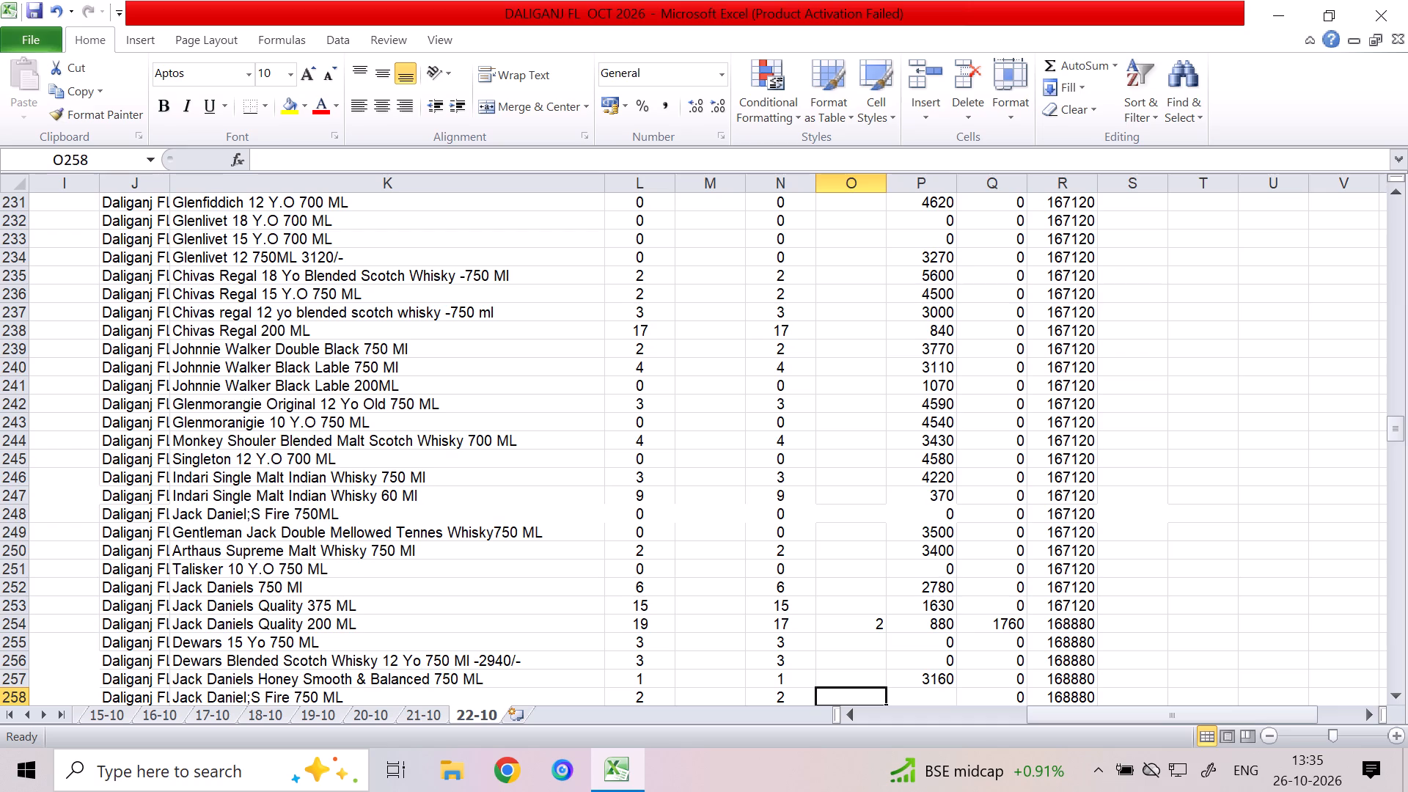
key(Down)
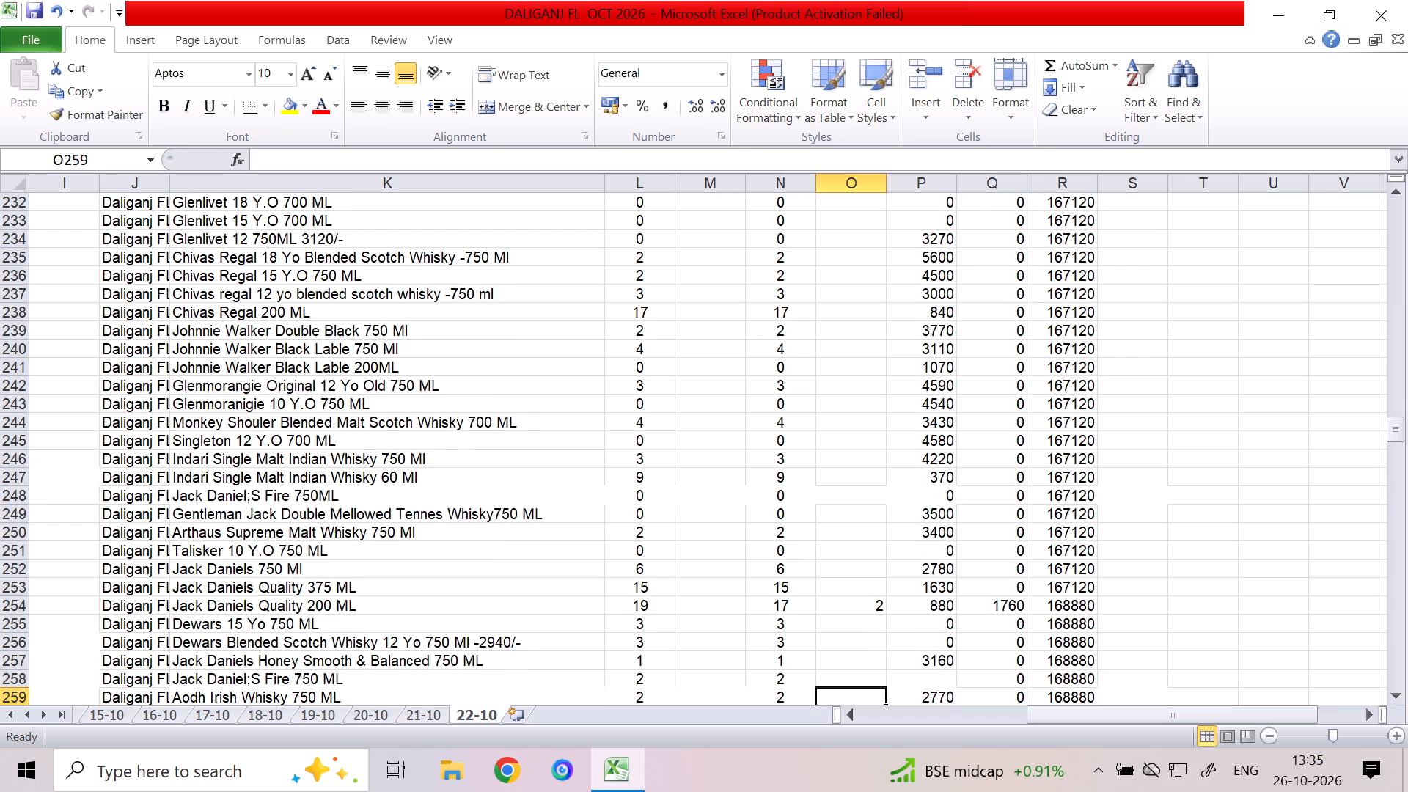
key(Down)
key(Down)
key(Down)
key(Down)
key(Down)
key(Down)
key(Down)
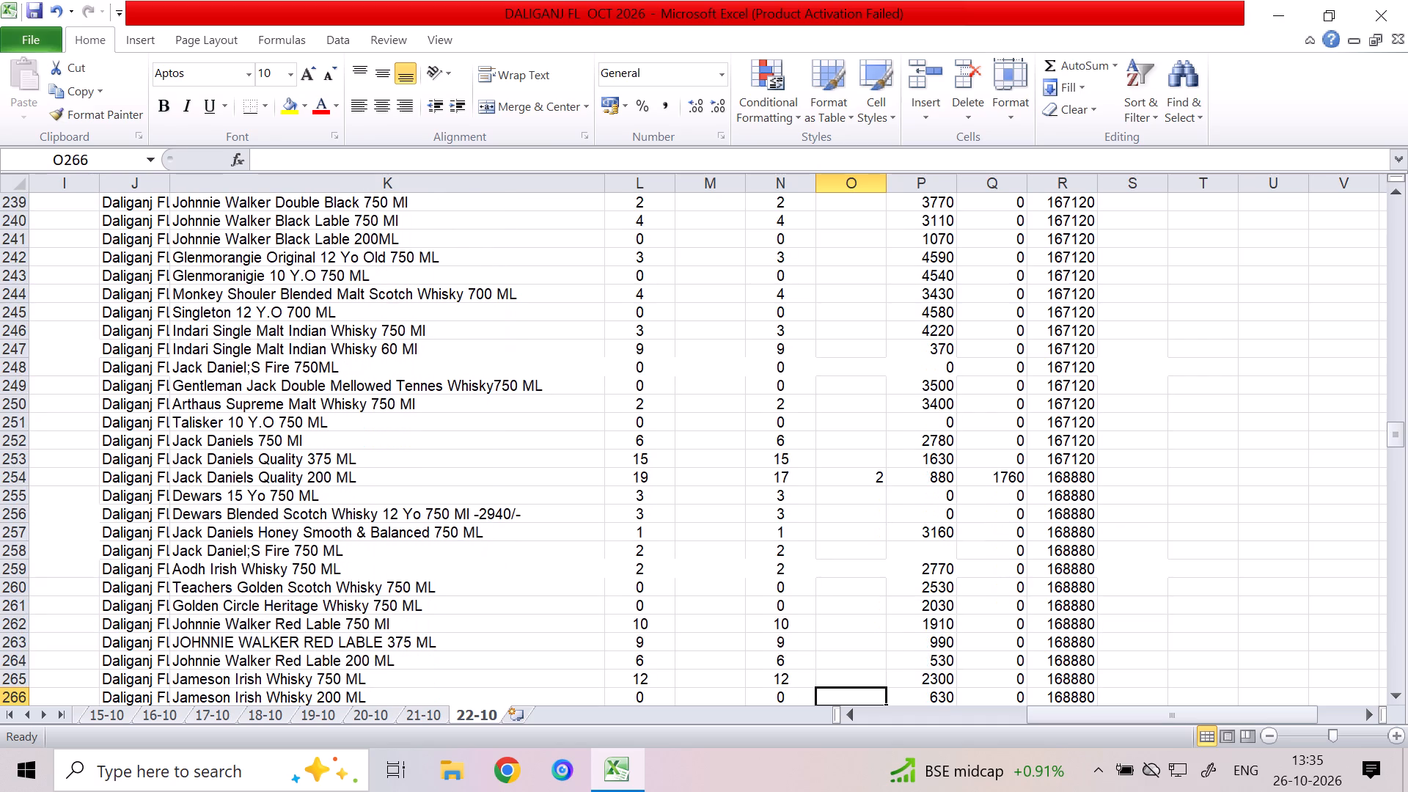
key(Down)
key(Down)
key(Down)
key(Down)
key(Down)
key(Down)
key(Down)
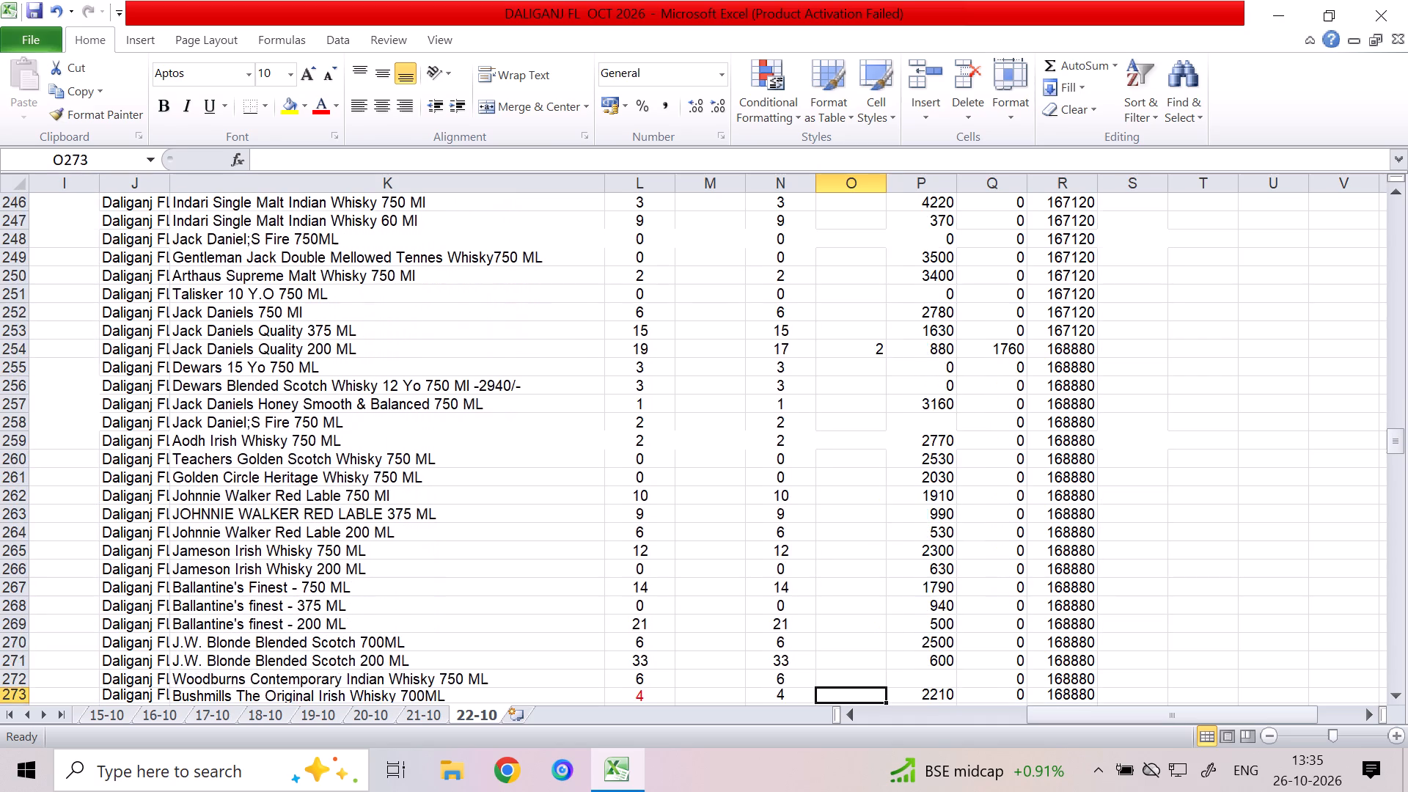
key(Down)
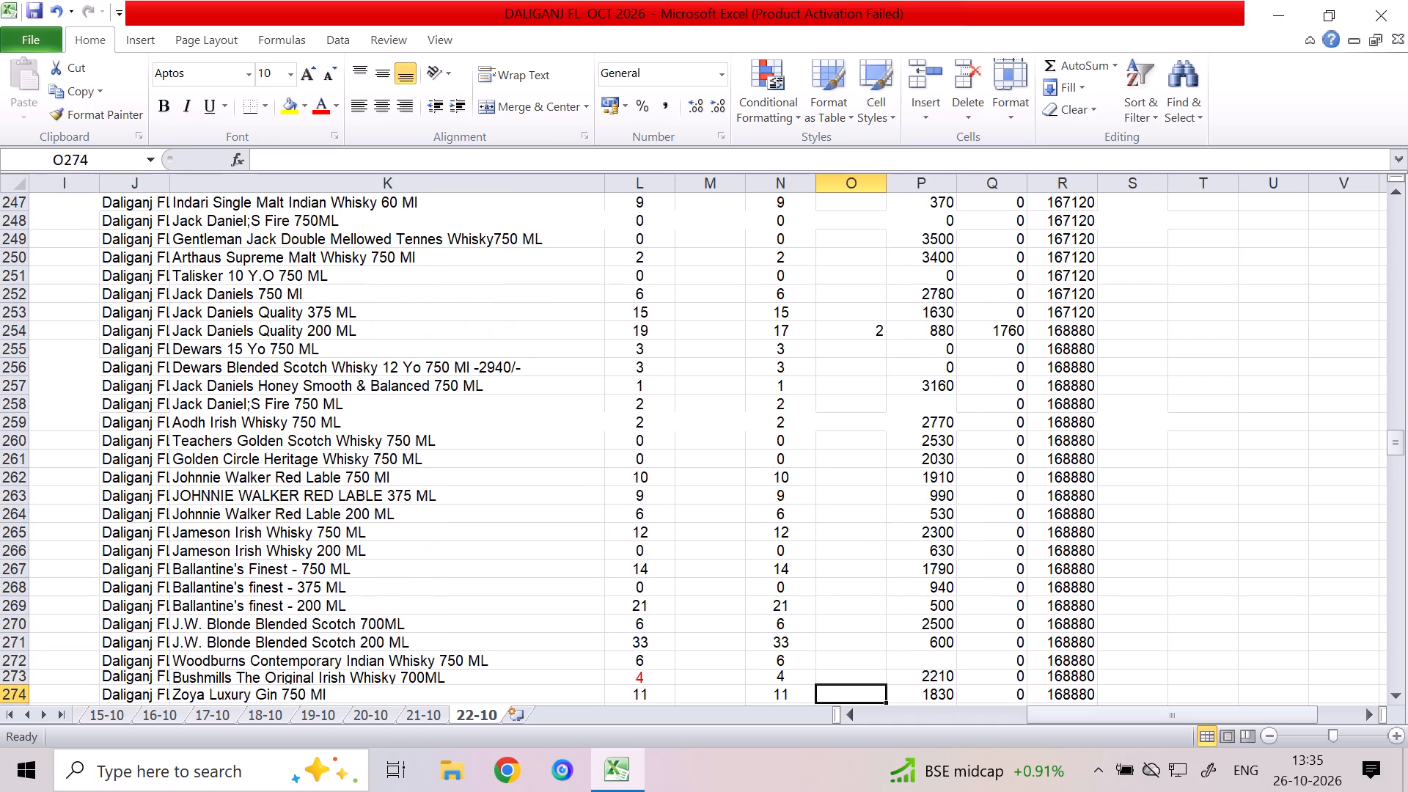
key(Up)
key(Up)
key(Up)
key(Up)
key(Up)
key(Up)
key(Up)
key(Up)
key(Up)
key(Up)
key(Up)
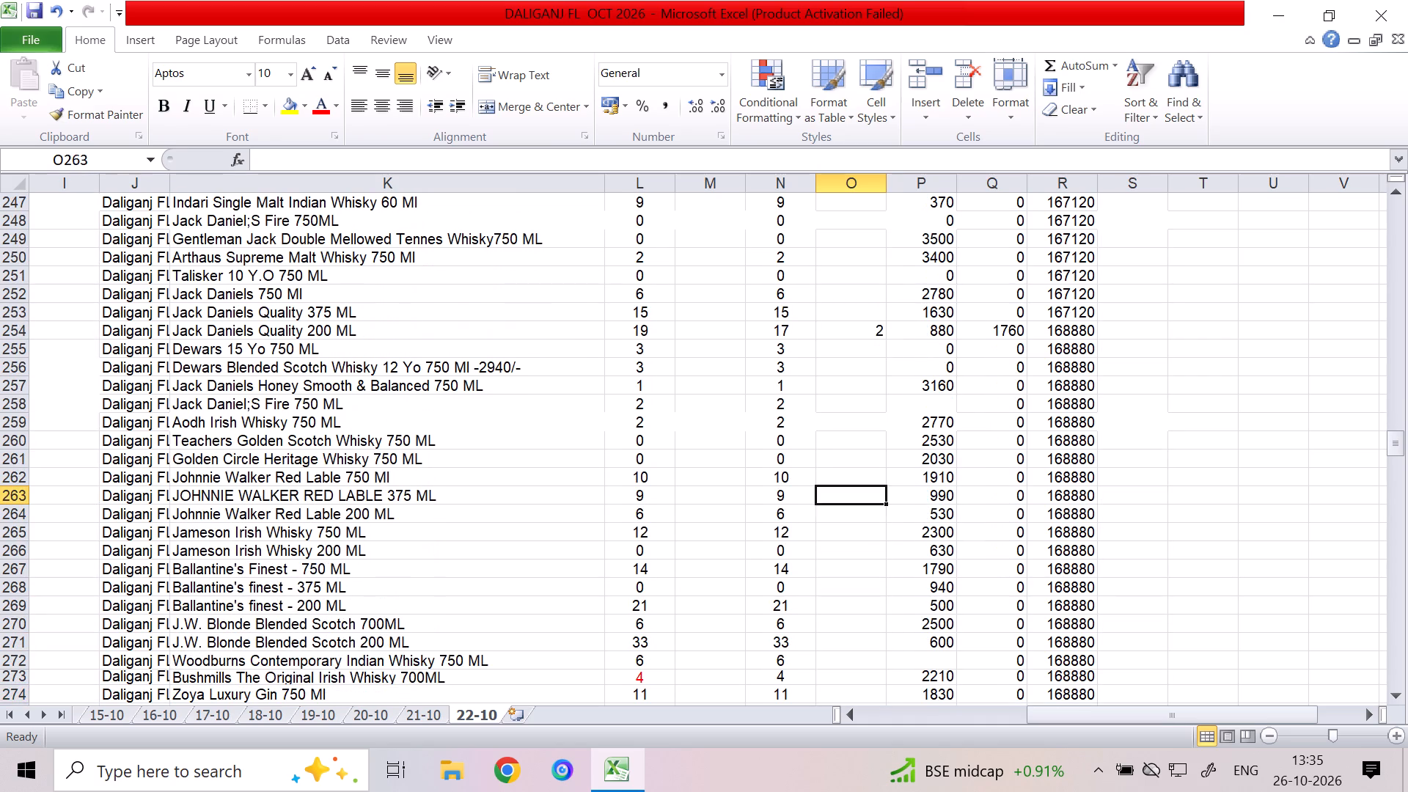
key(Left)
key(Left)
key(Left)
key(Up)
key(Left)
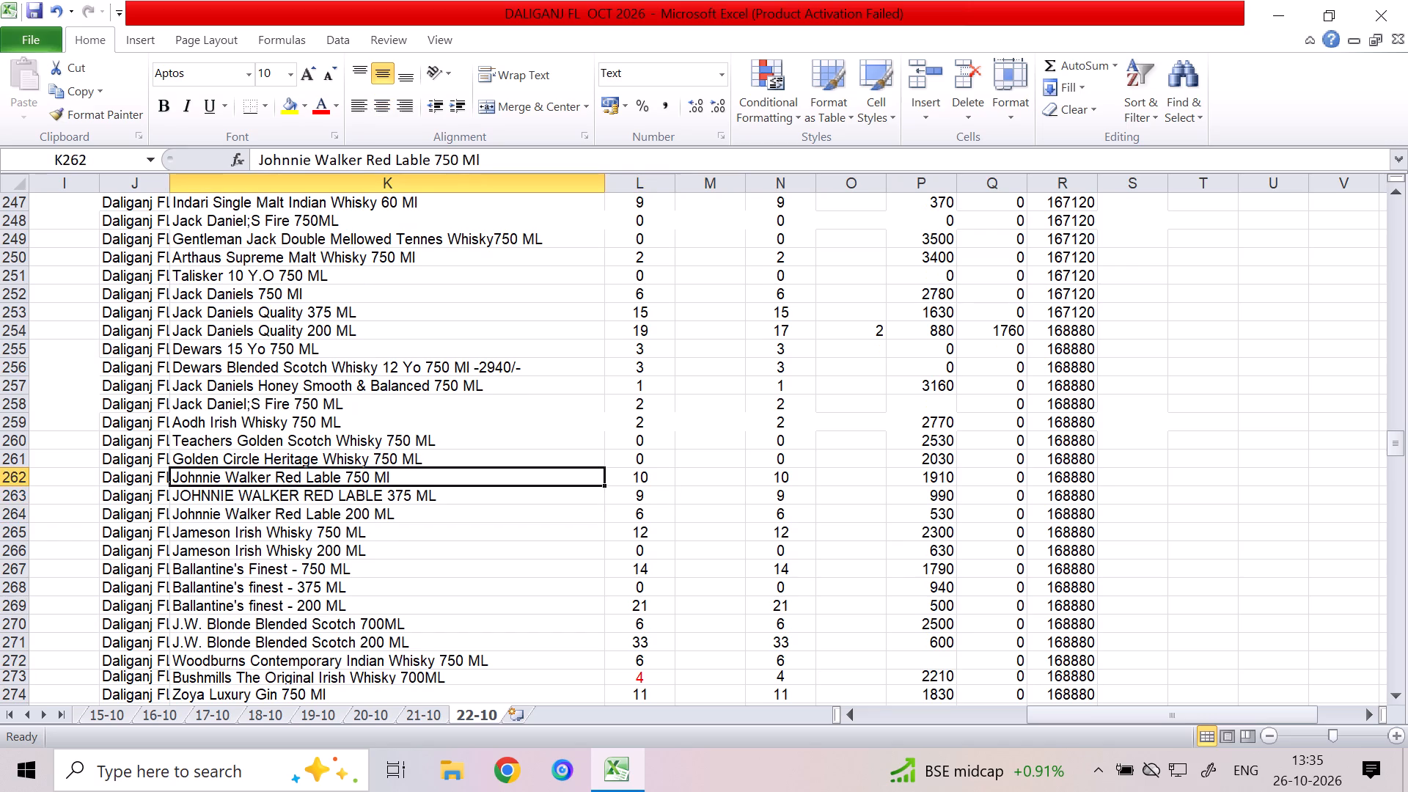
key(Right)
key(Right)
key(Right)
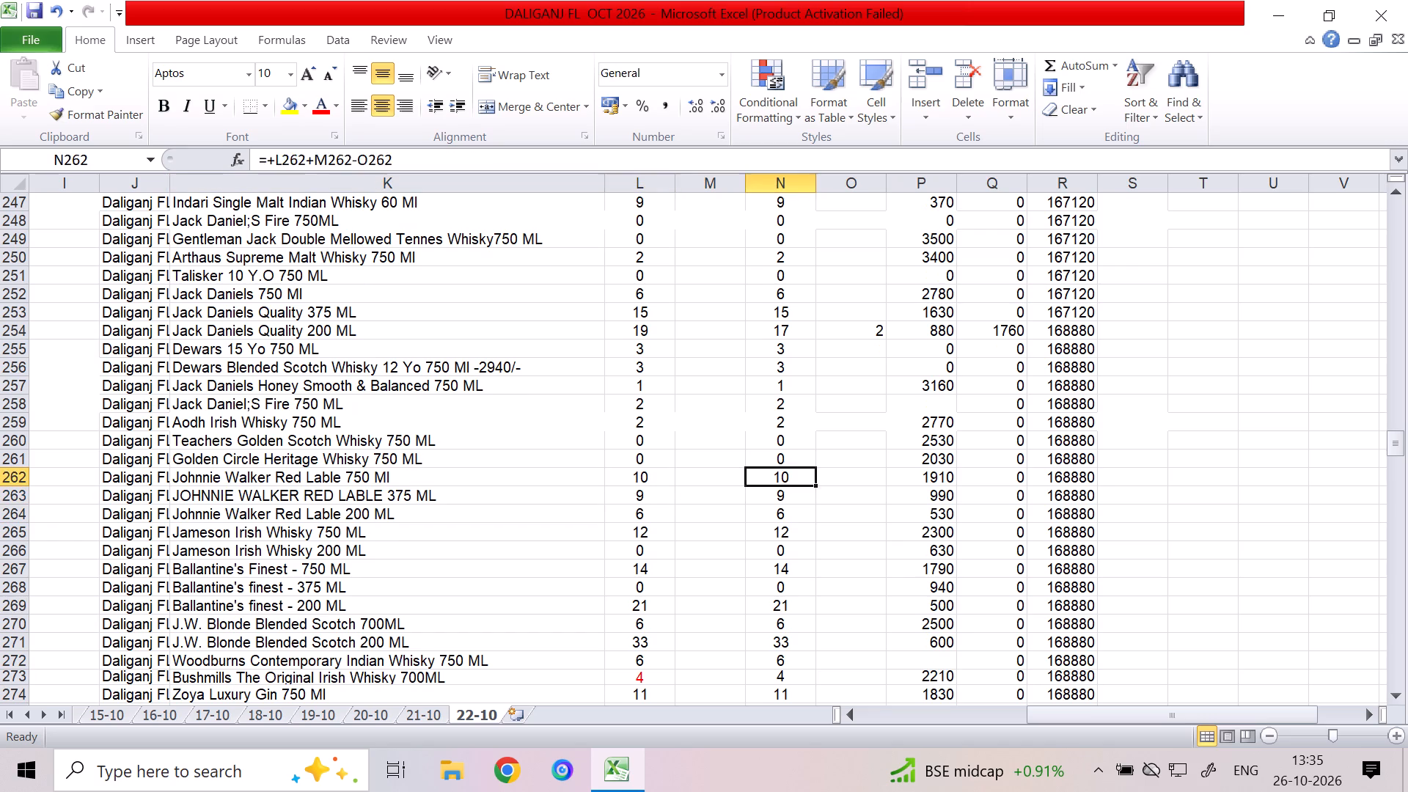
key(Right)
key(1)
key(Down)
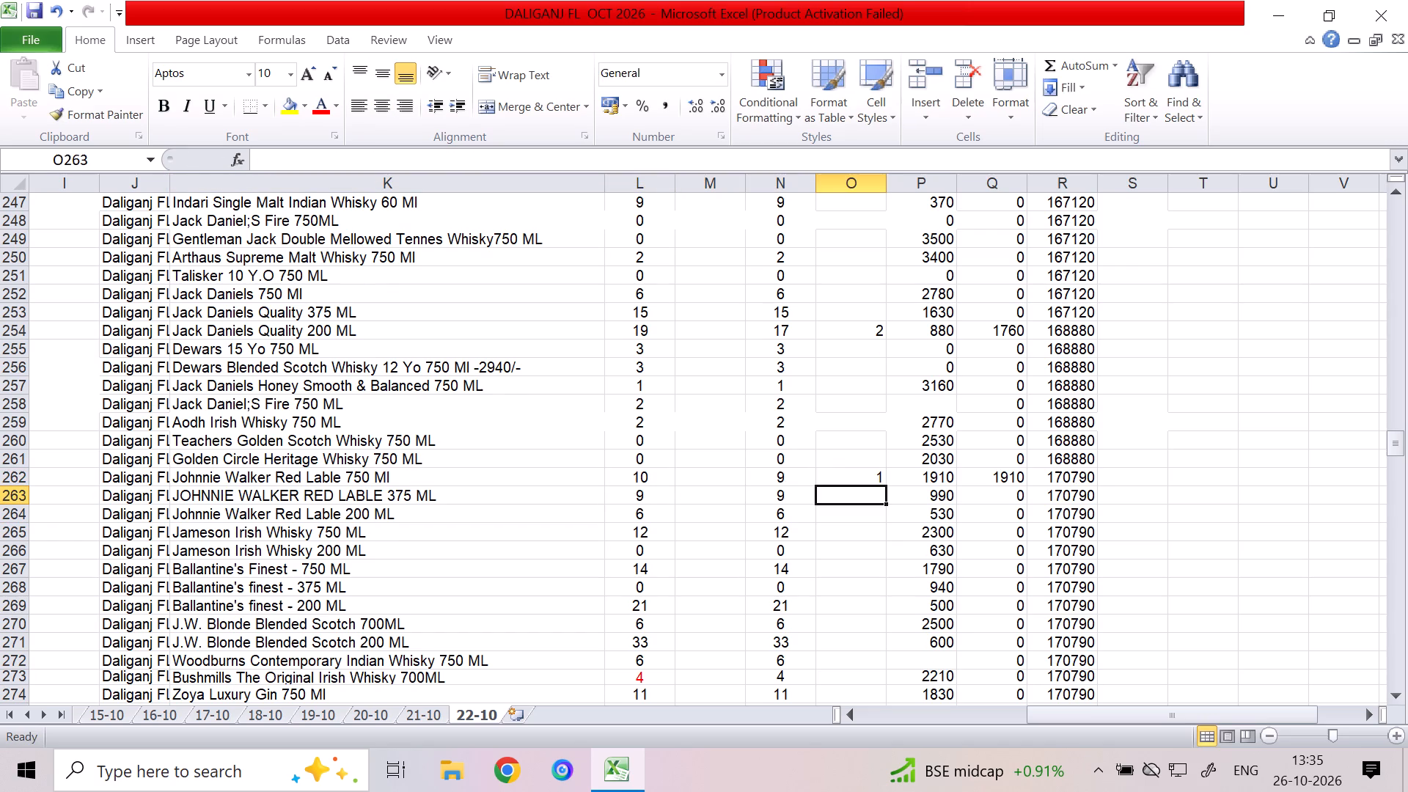
key(1)
key(Down)
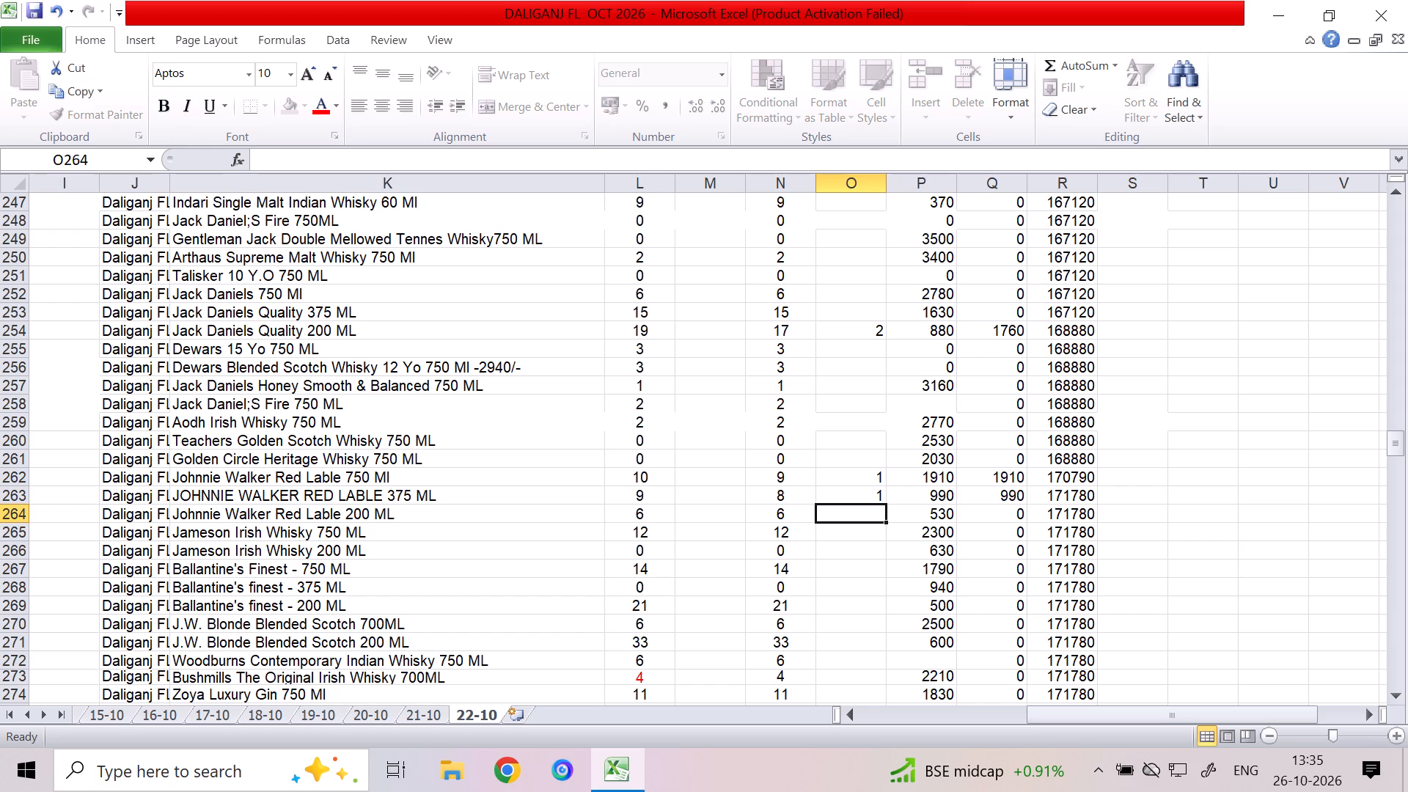
Enter 1 in column O of the Jameson Irish Whisky 750 ML row.
key(Left)
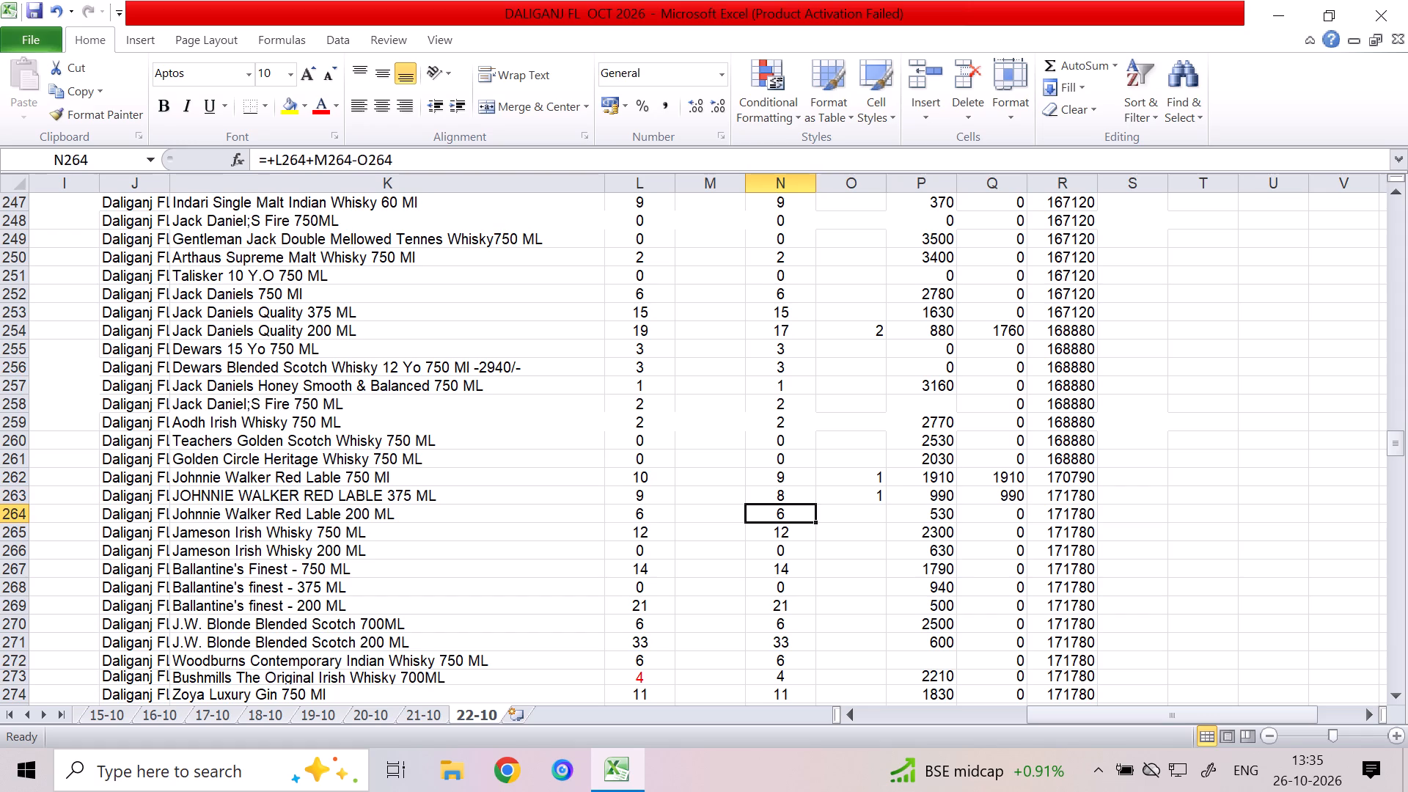
key(Down)
key(Down)
key(Up)
key(Right)
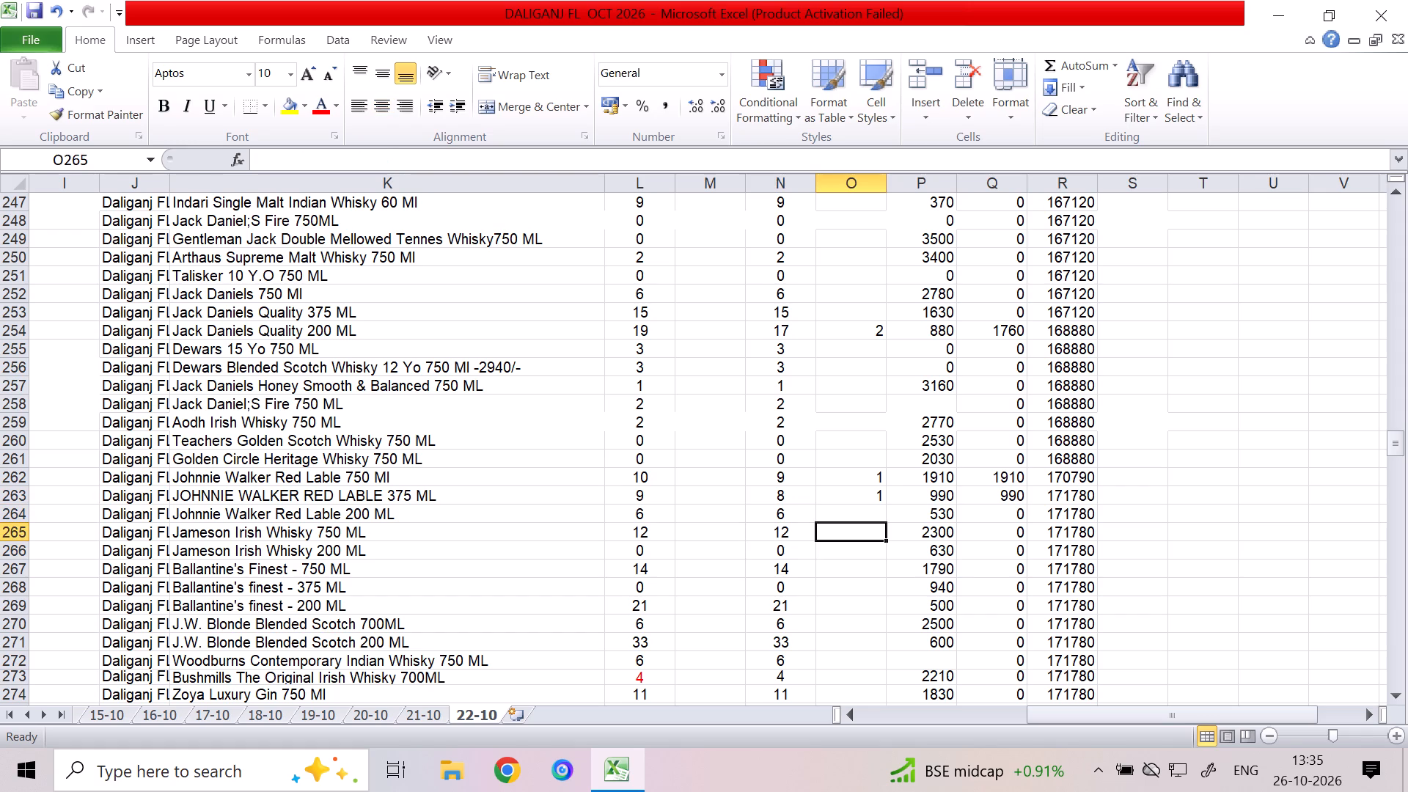
key(1)
key(Down)
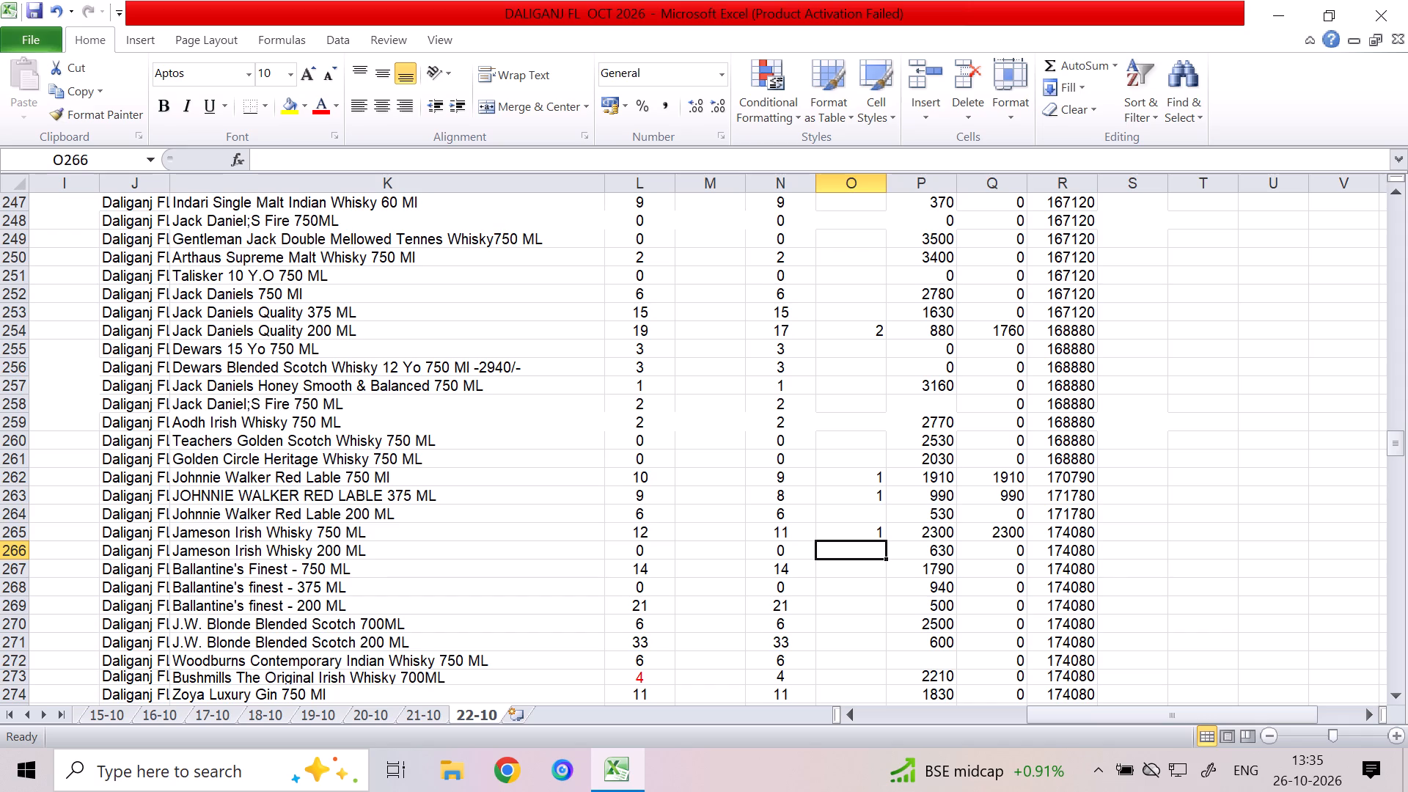
Enter 1 in column O of the J.W. Blonde Blended Scotch 700ML row.
key(Down)
key(Down)
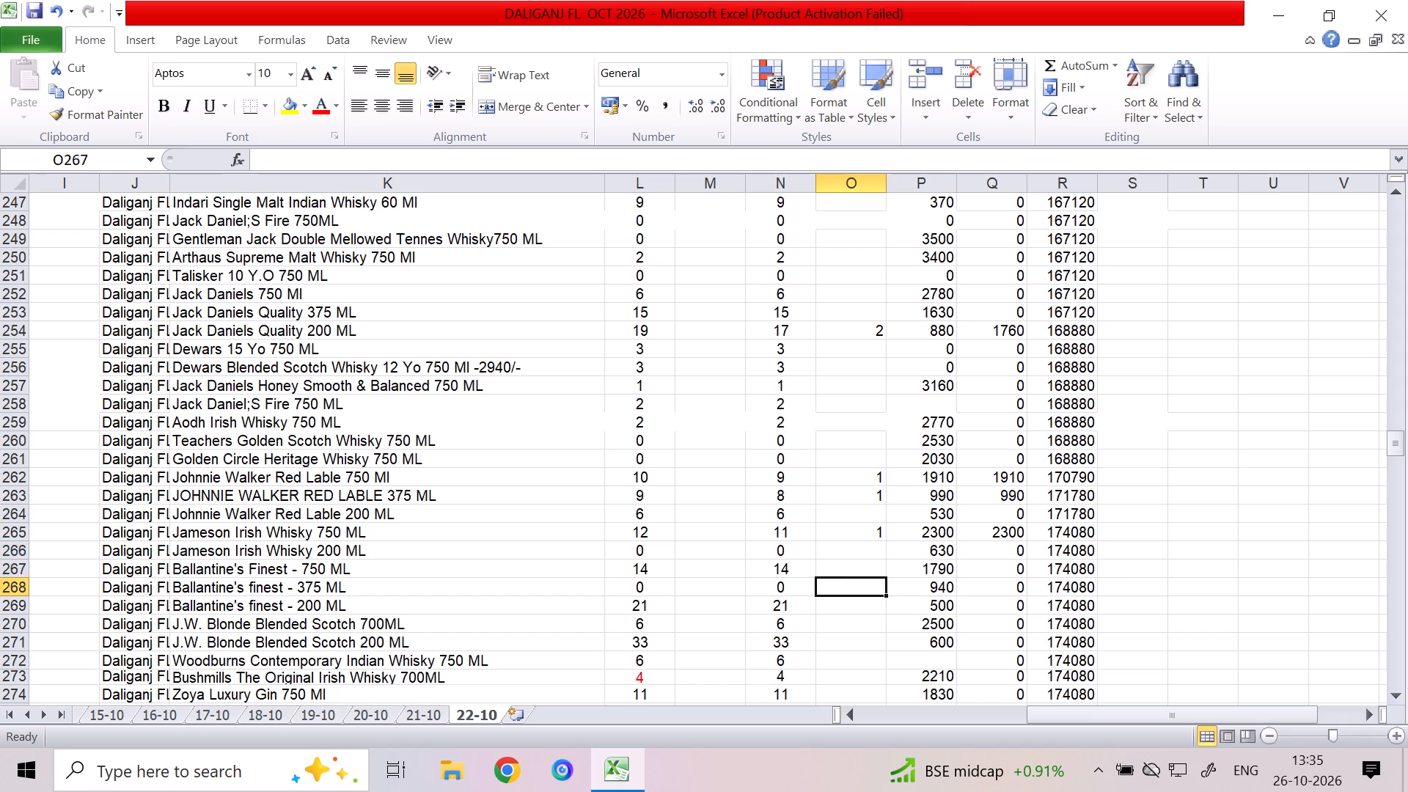
key(Down)
key(Down)
key(Left)
key(Left)
key(Left)
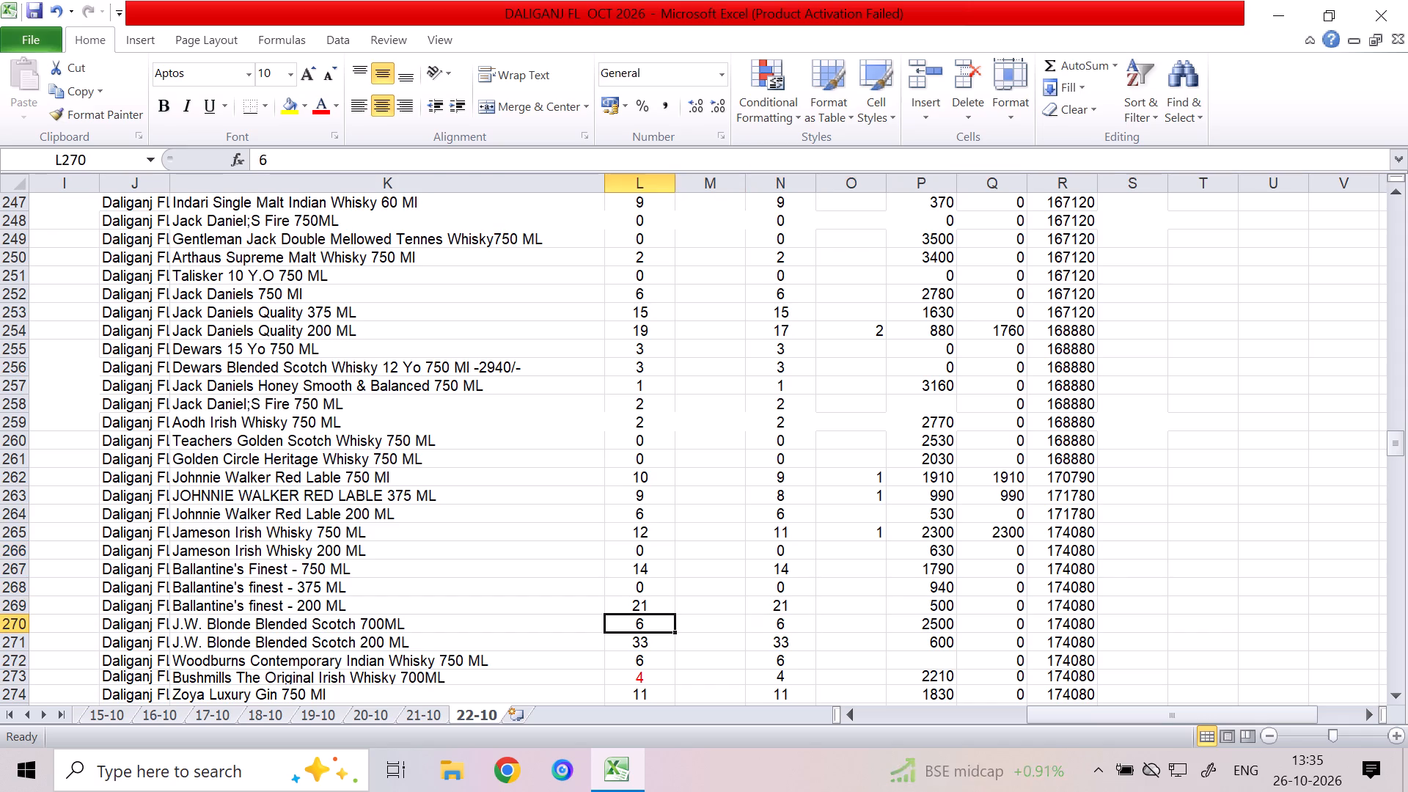
key(Left)
key(Right)
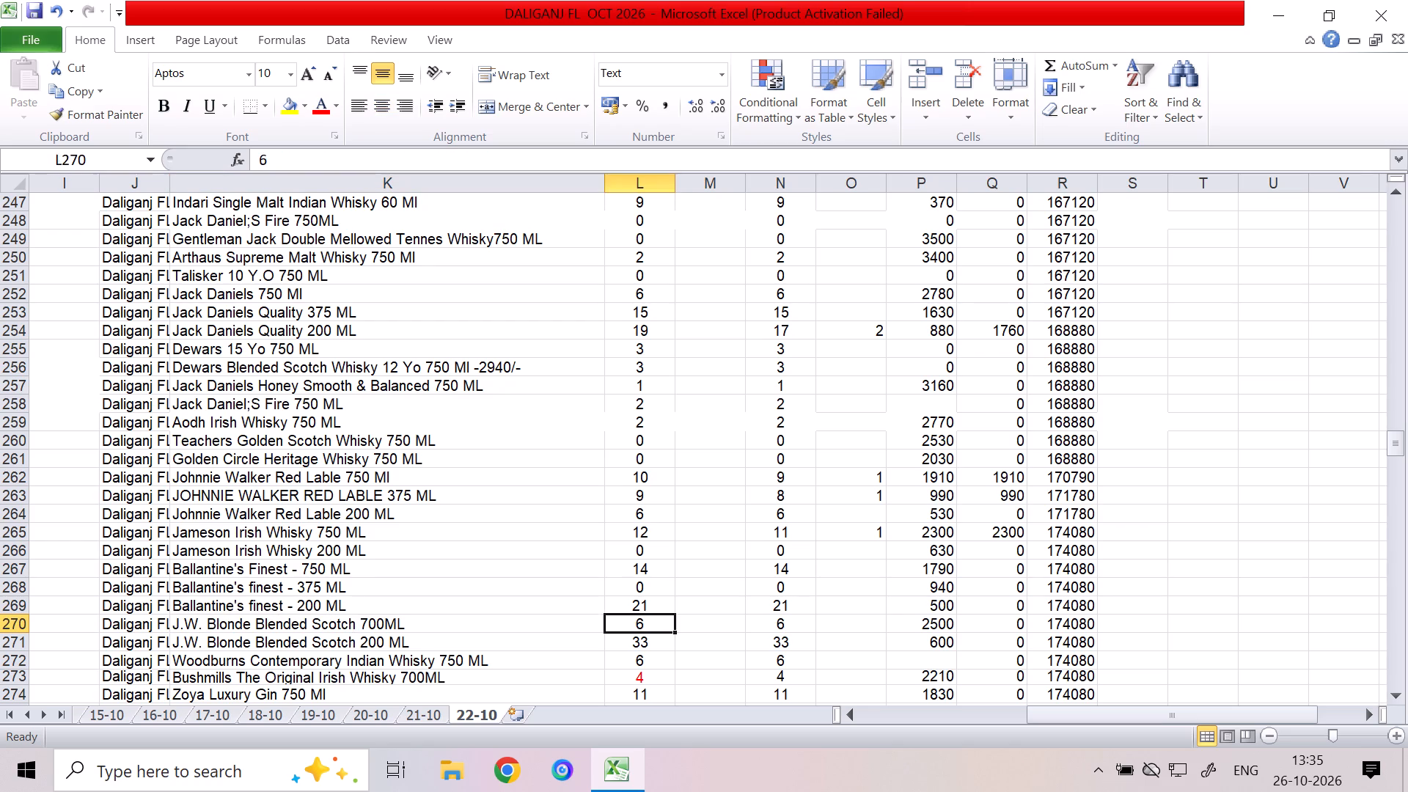
key(Right)
key(Right)
key(Right)
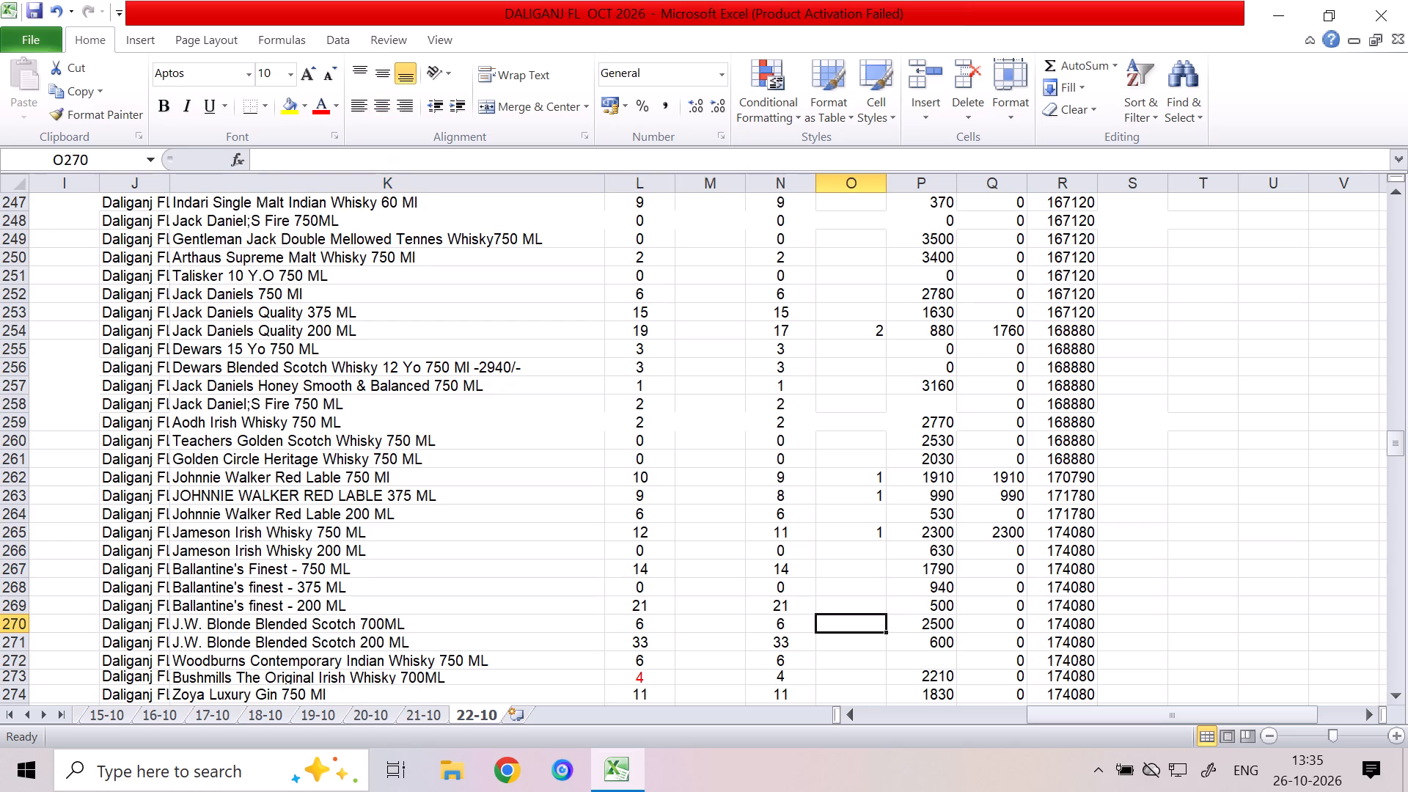
key(1)
key(Down)
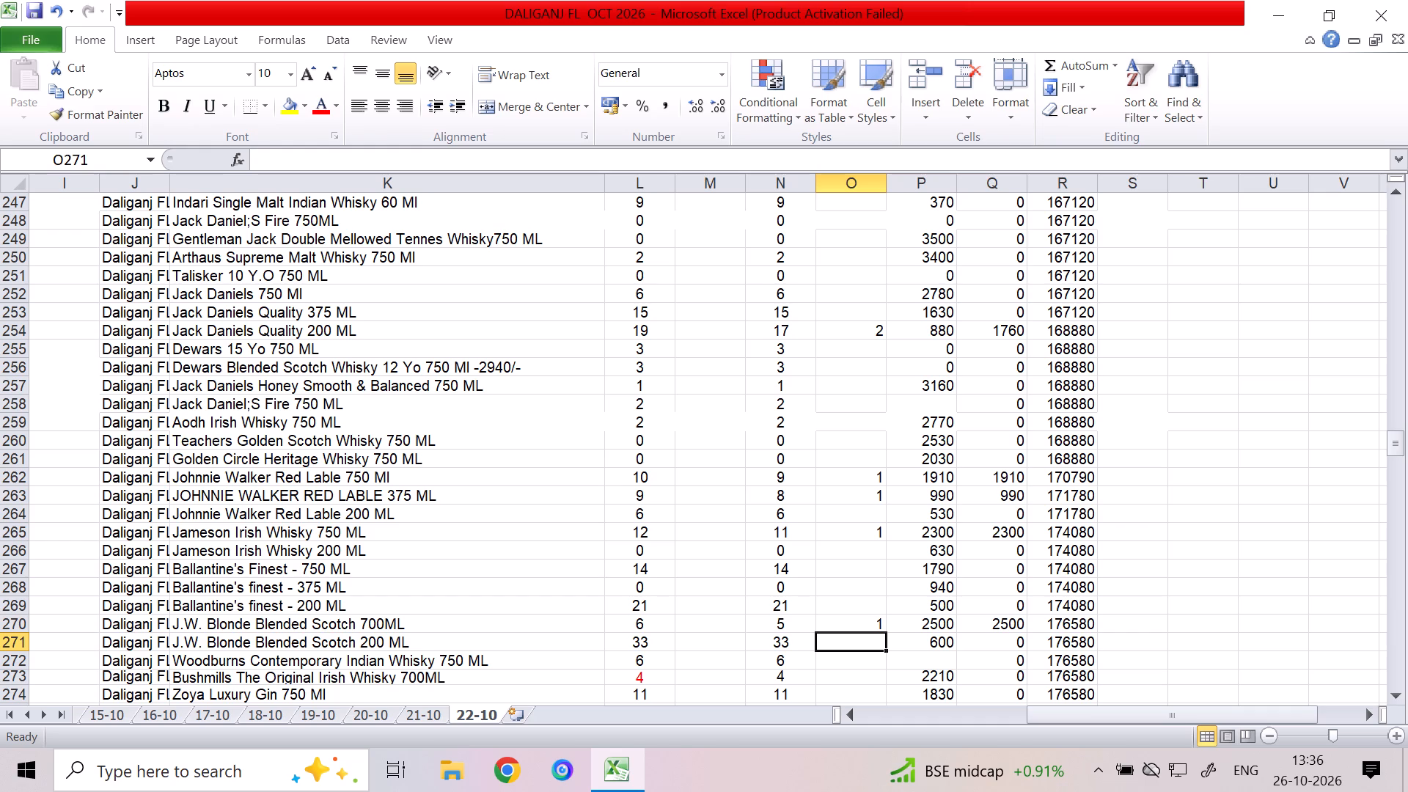
Highlight the entire Morpheus Blue Xo Brandy 750 ML row with yellow fill on sheet 22-10.
key(Down)
key(Down)
key(Down)
key(Down)
key(Down)
key(Down)
key(Down)
key(Down)
key(Down)
key(Down)
key(Down)
key(Down)
key(Down)
key(Down)
key(Down)
key(Down)
key(Down)
key(Down)
key(Down)
key(Down)
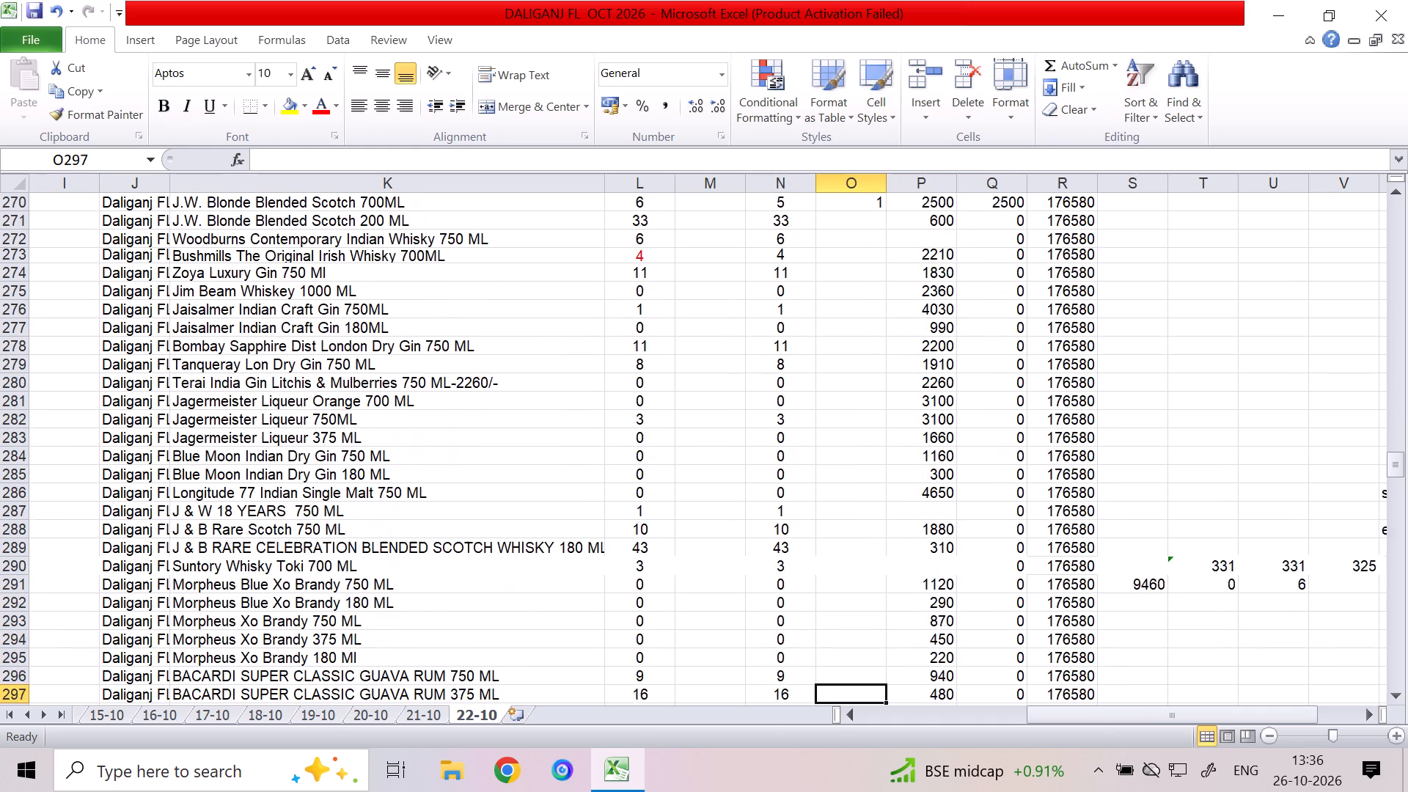
key(Up)
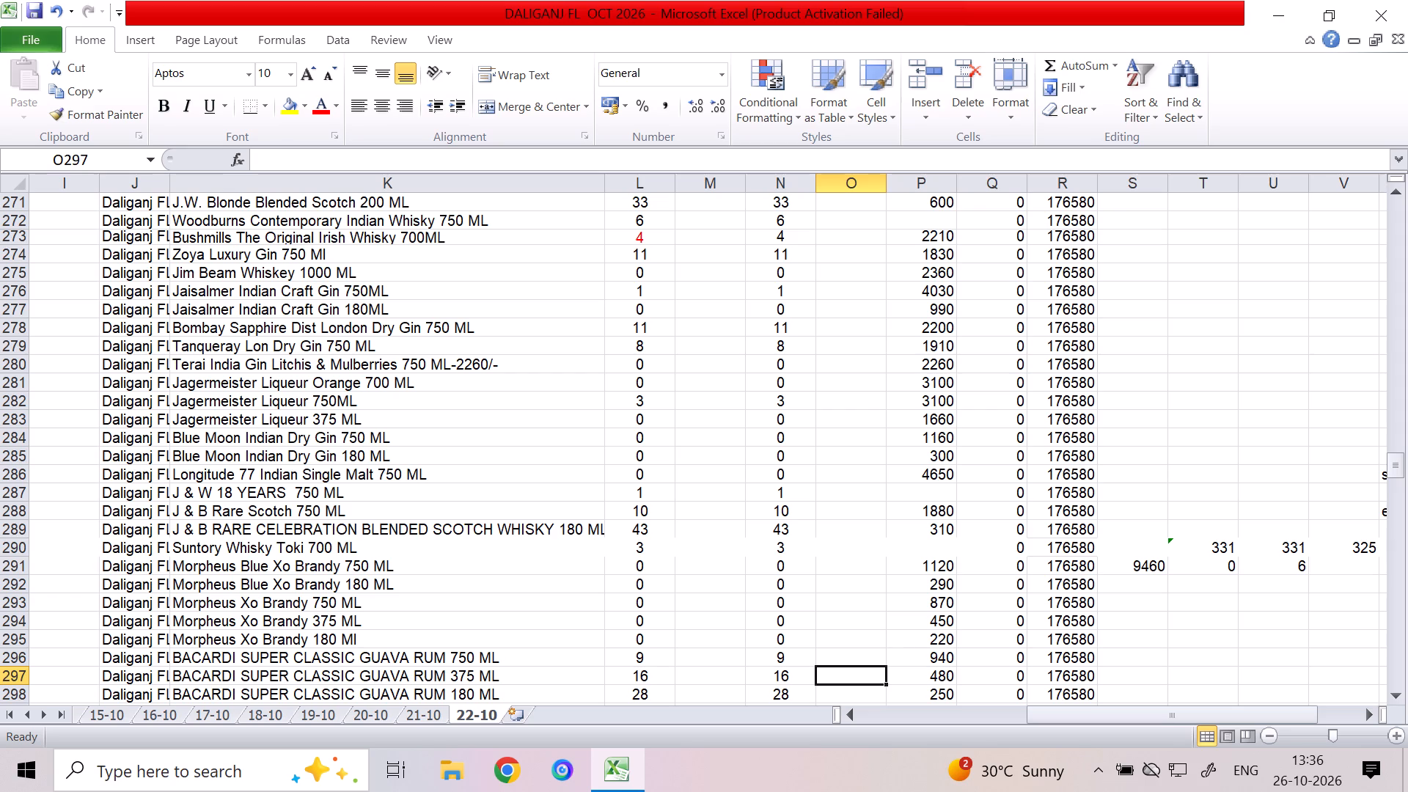
key(Up)
key(Up)
key(Up)
key(Up)
key(Up)
key(Up)
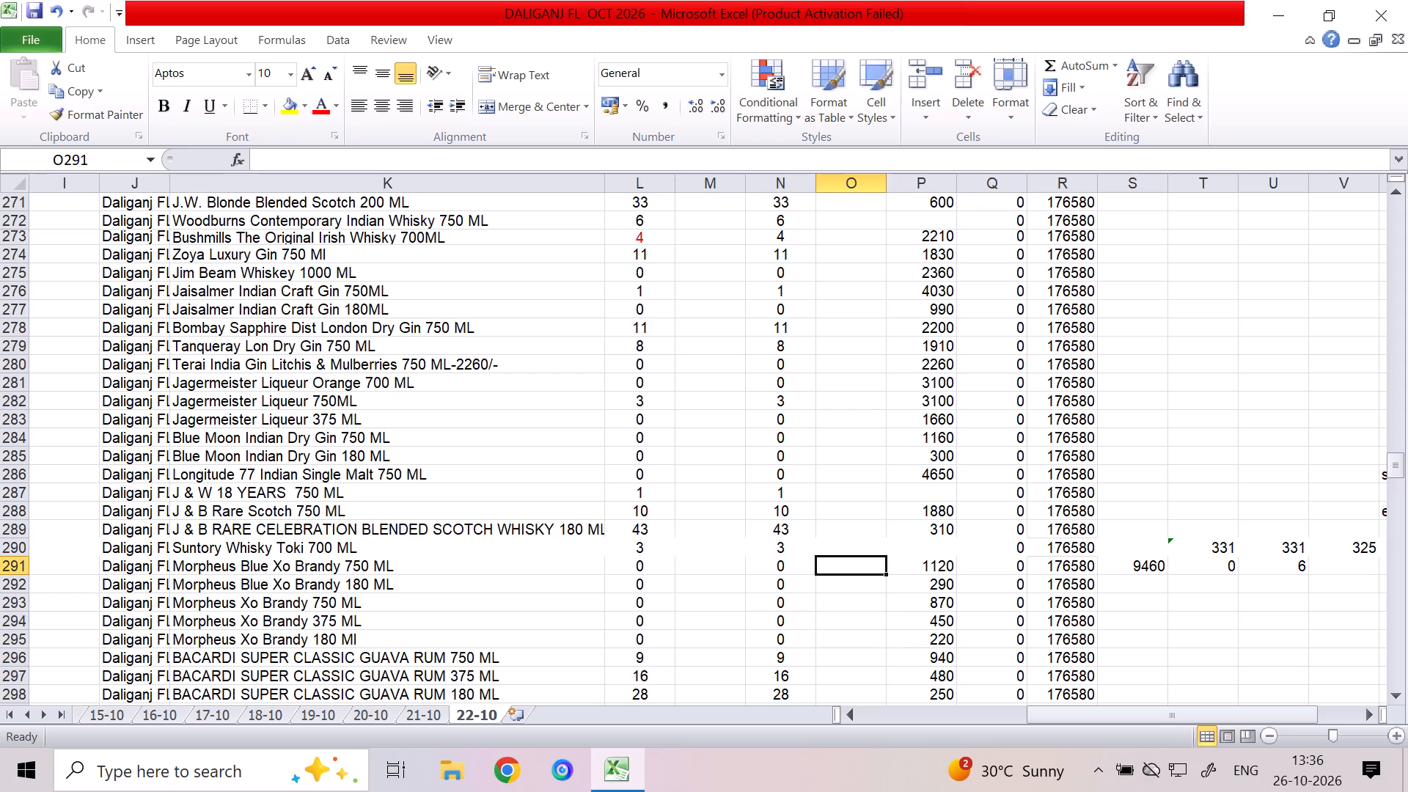
key(Left)
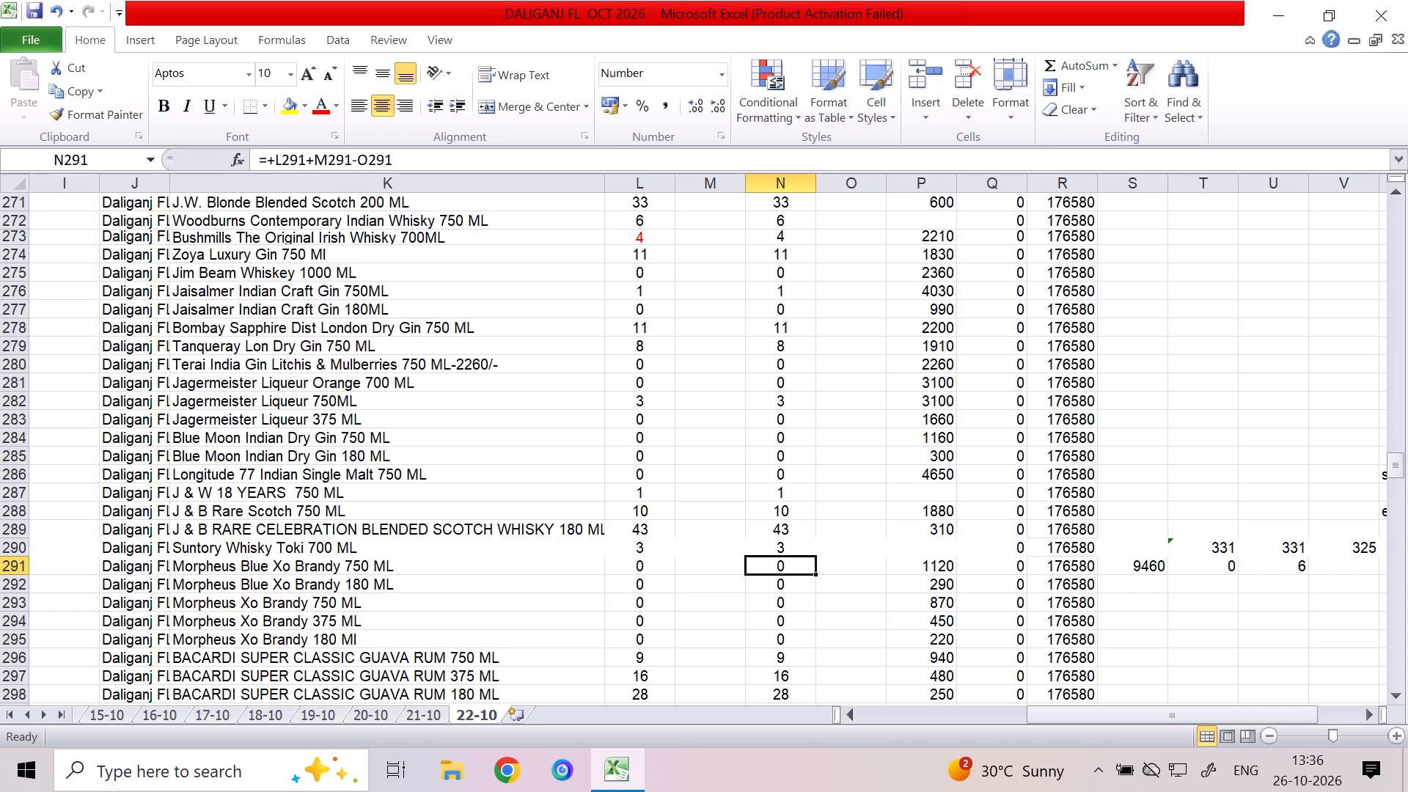
click(23, 564)
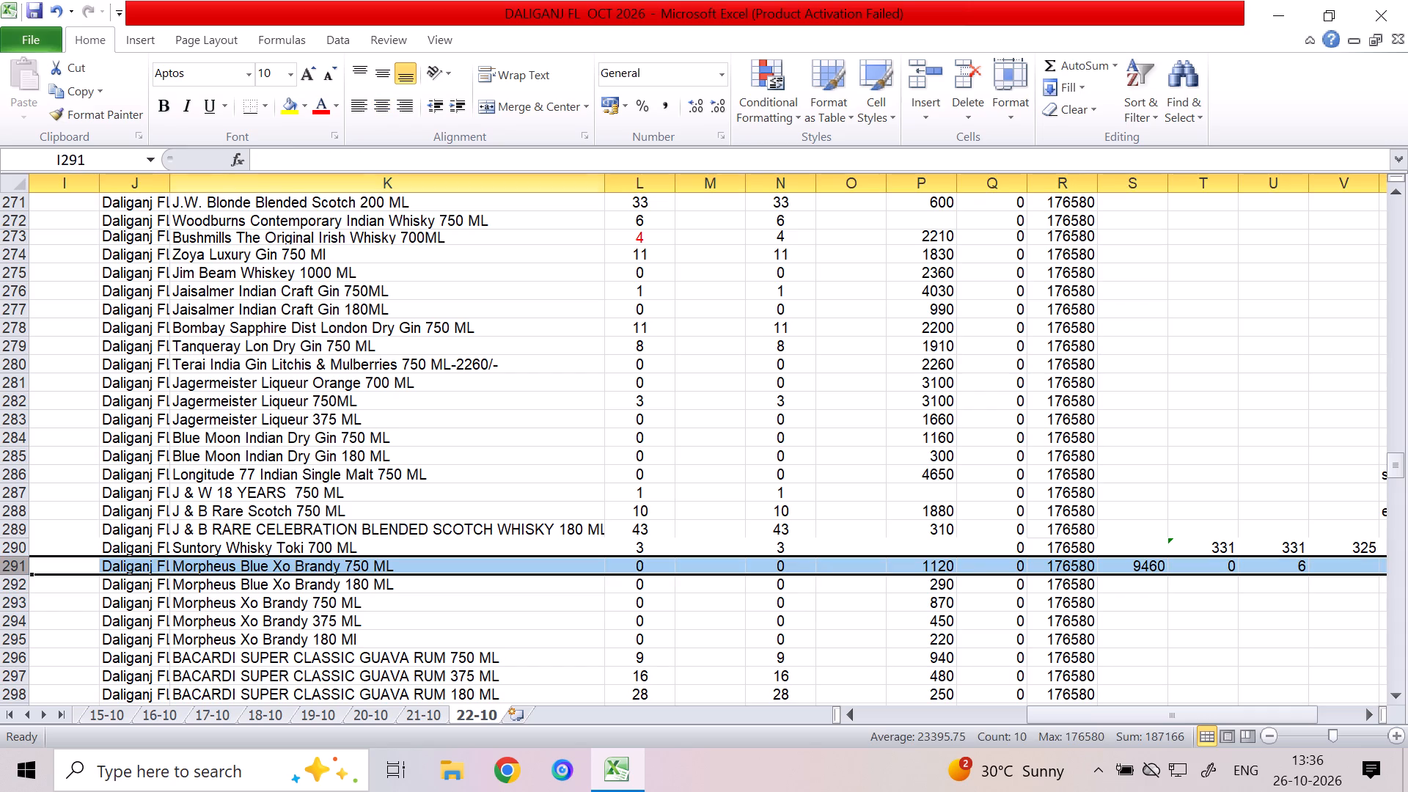
click(337, 112)
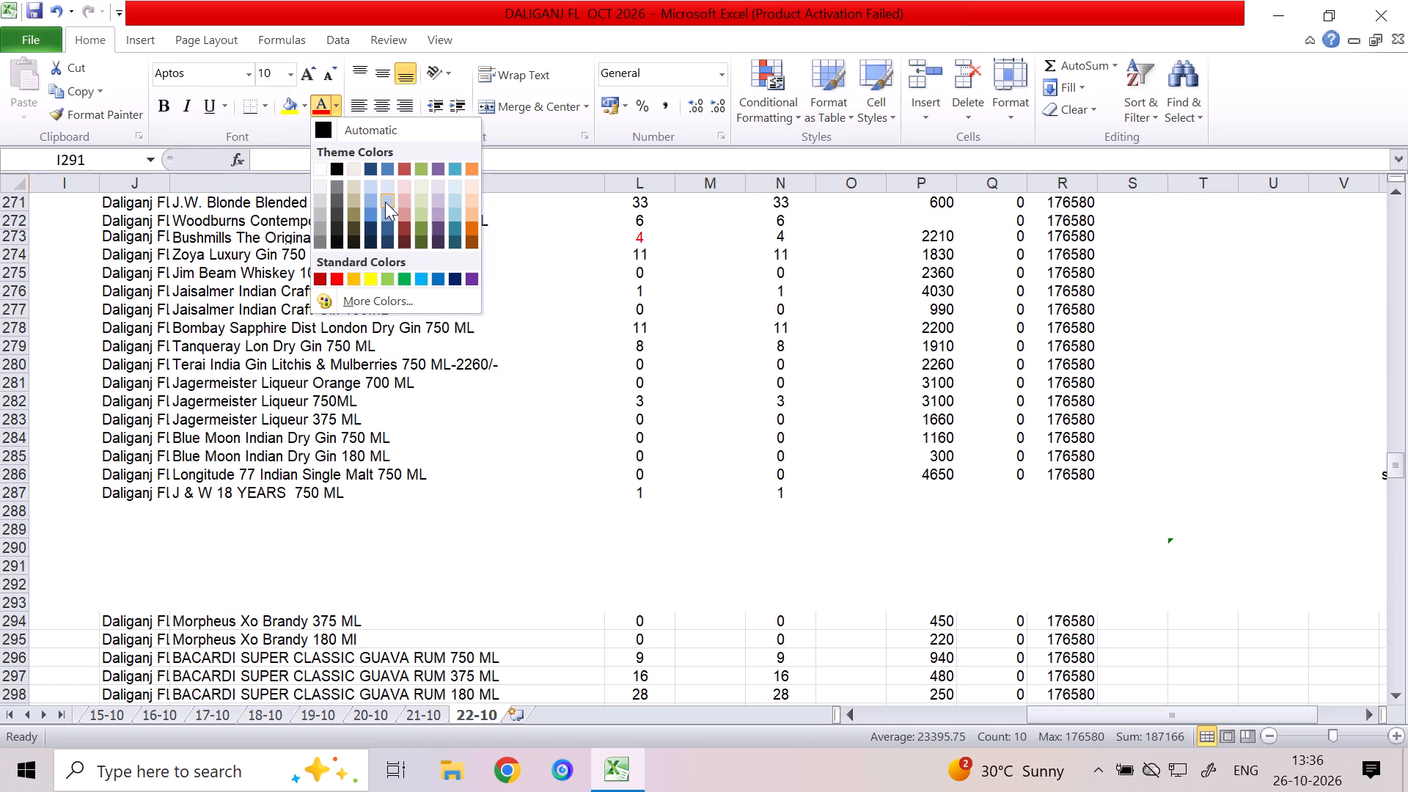
click(293, 100)
click(540, 512)
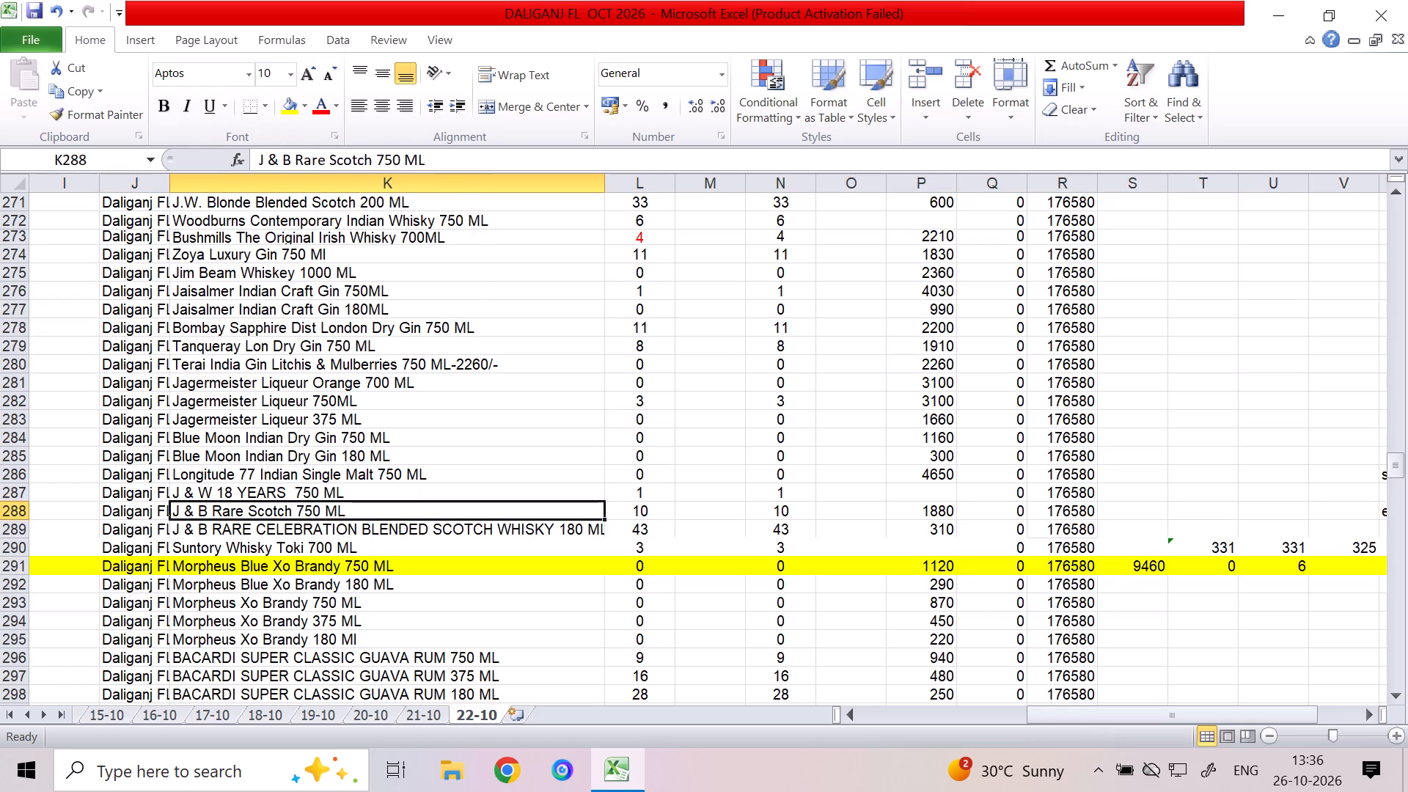
Enter 2 in column O of the Bacardi Super Classic Guava Rum 180 ML row.
click(973, 587)
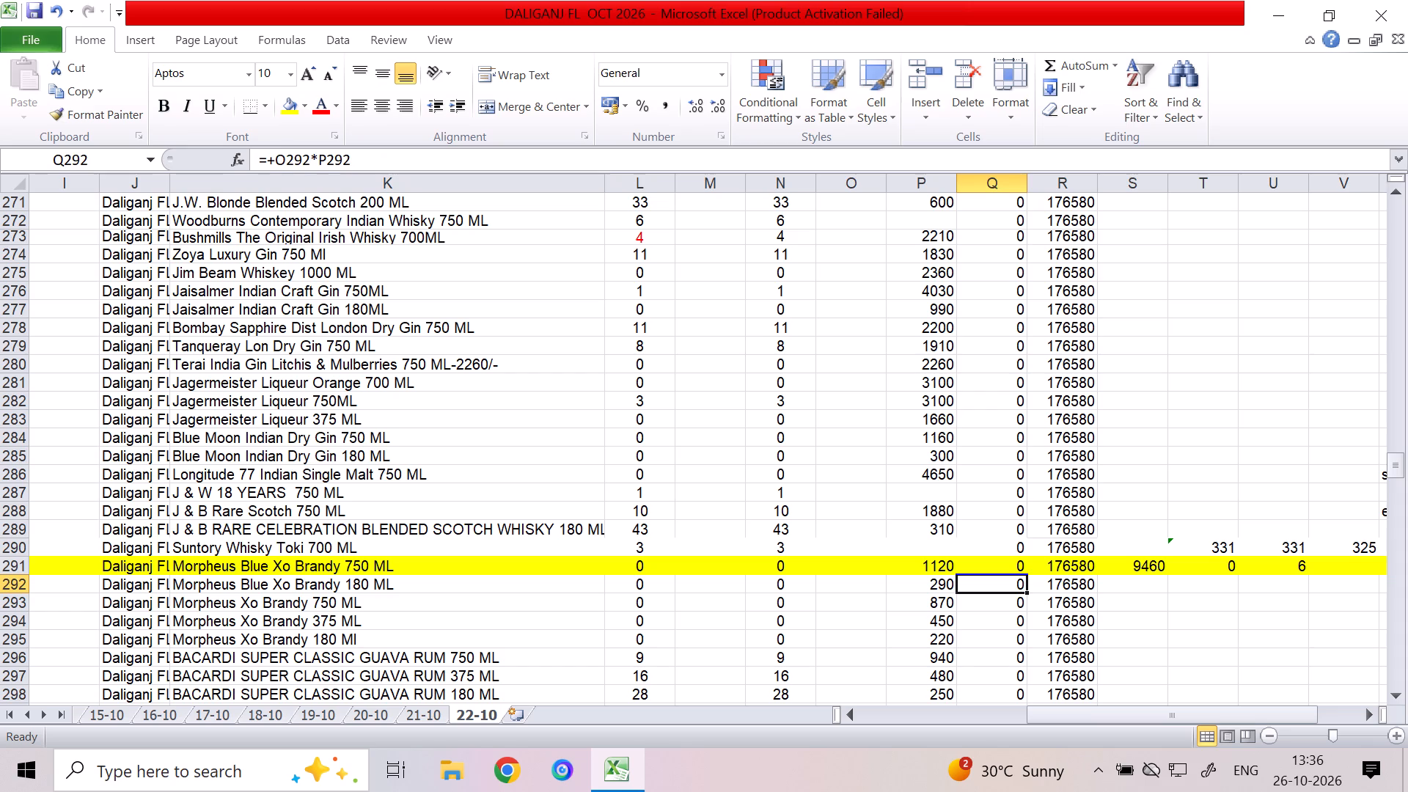
key(Left)
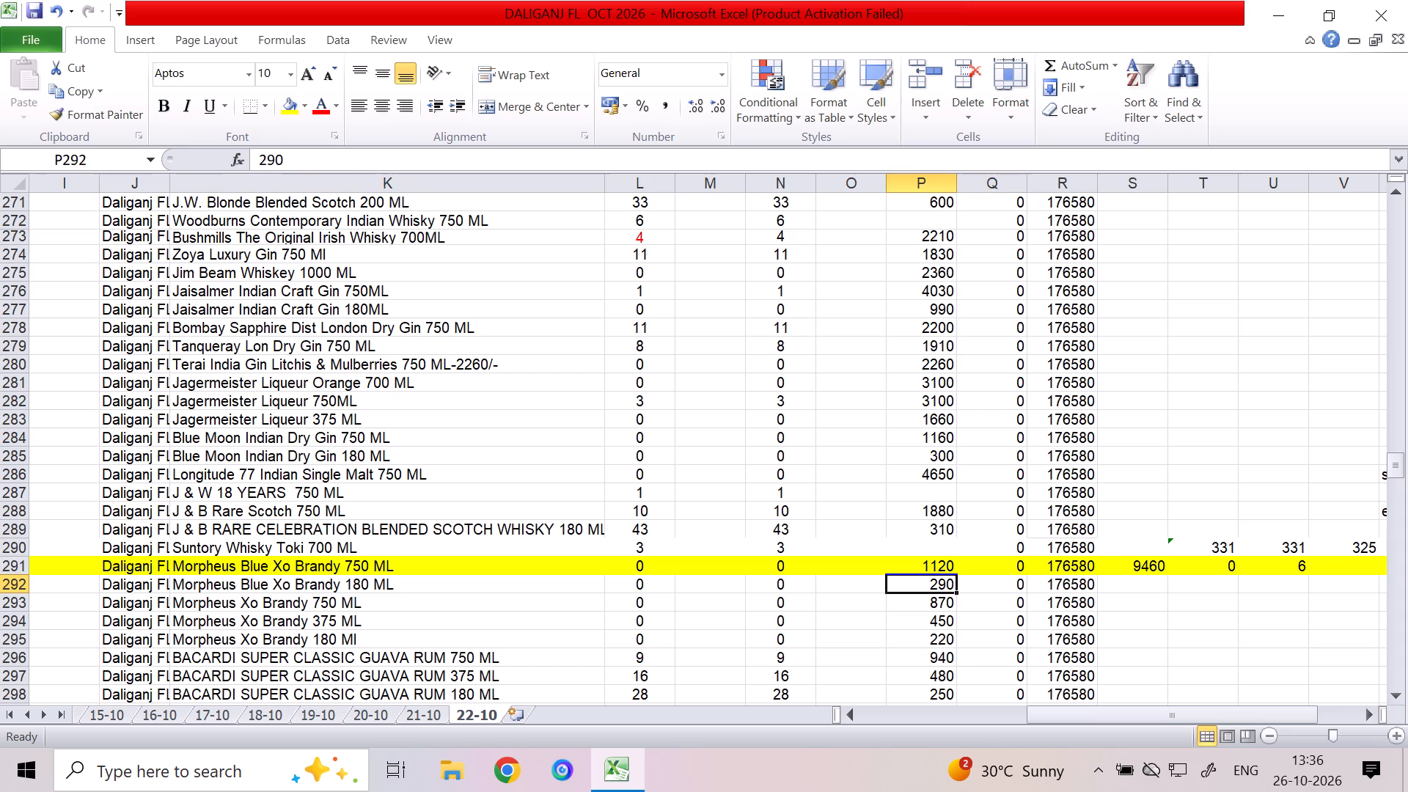
key(Down)
key(Down)
key(Down)
key(Up)
key(Up)
key(Up)
key(Down)
key(Down)
key(Down)
key(Left)
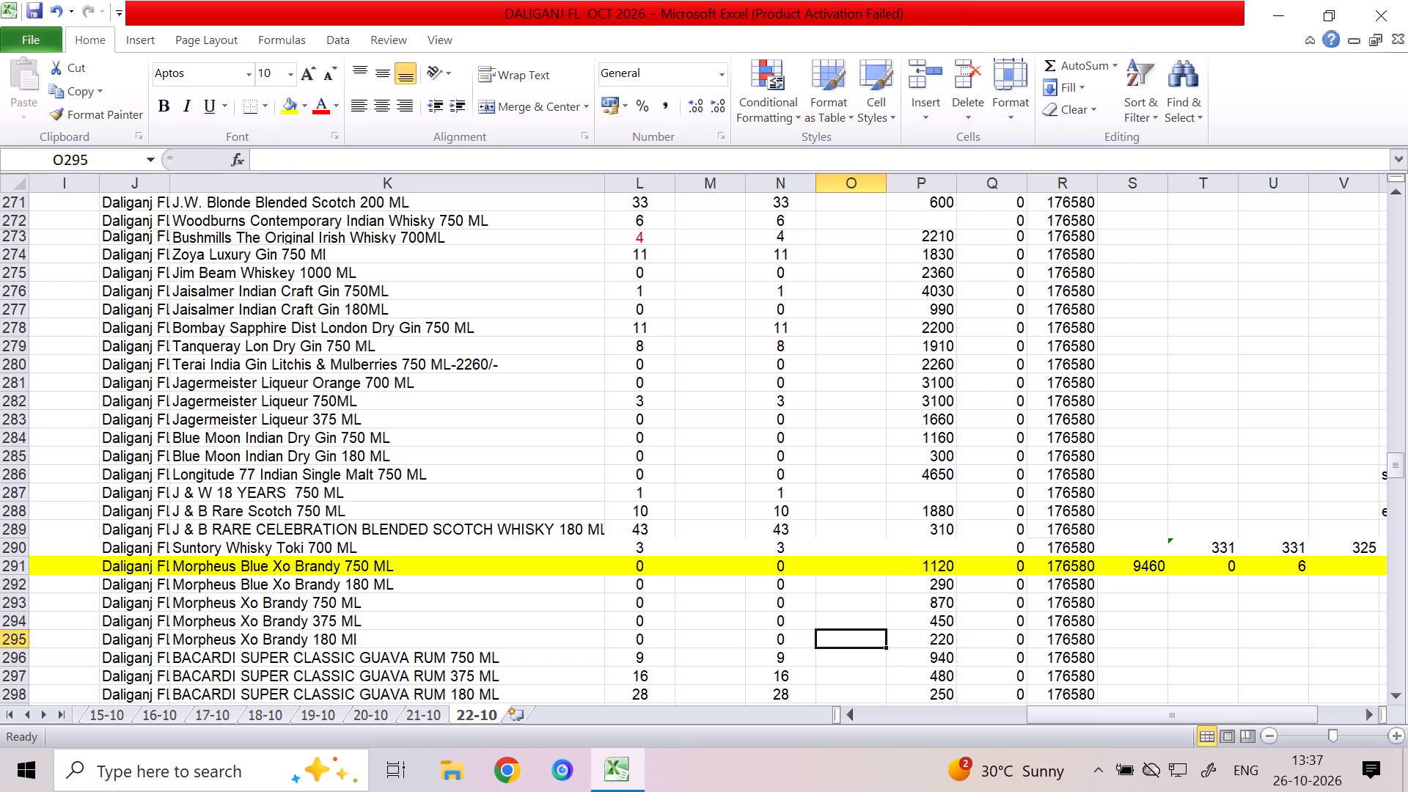
key(Down)
key(Right)
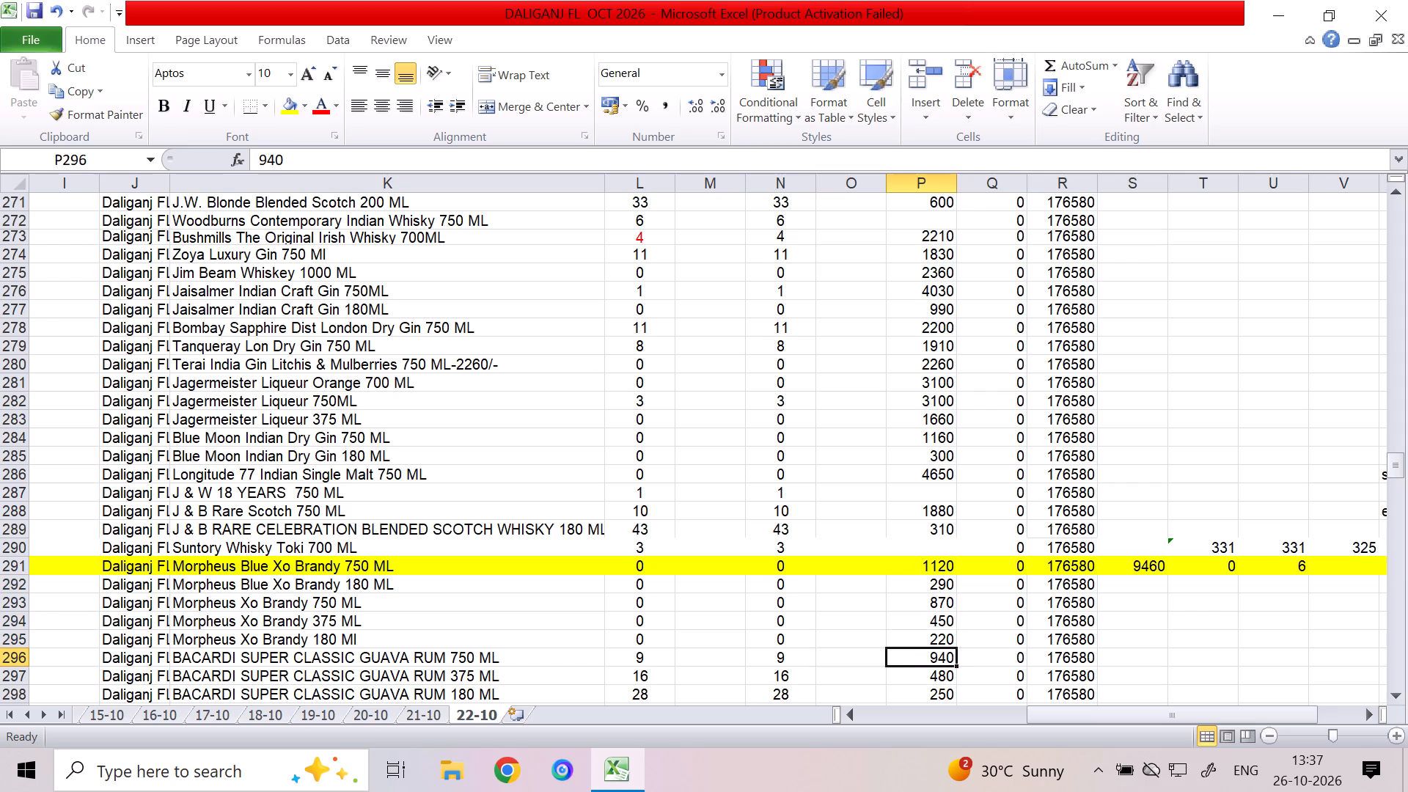
key(Left)
key(Down)
key(Down)
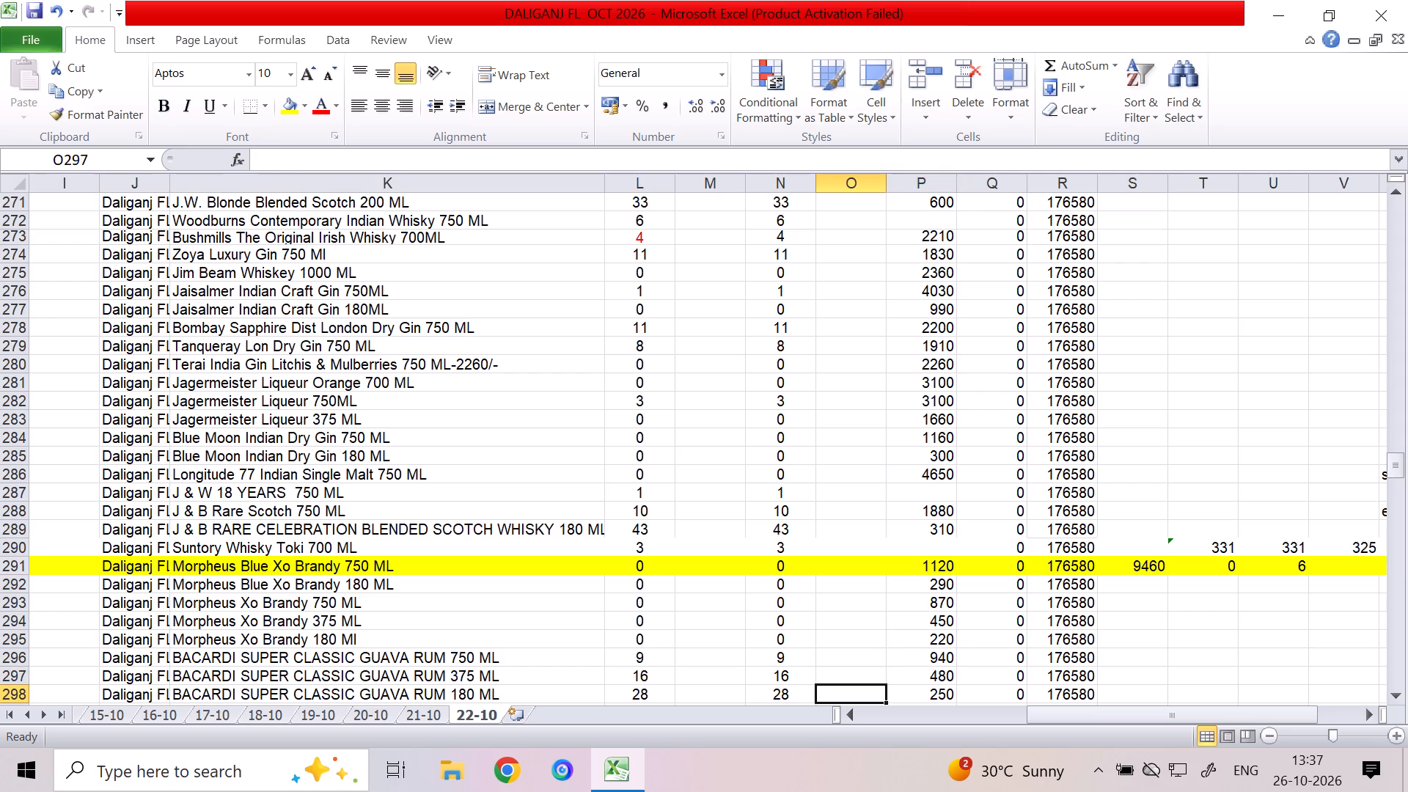
key(2)
key(Down)
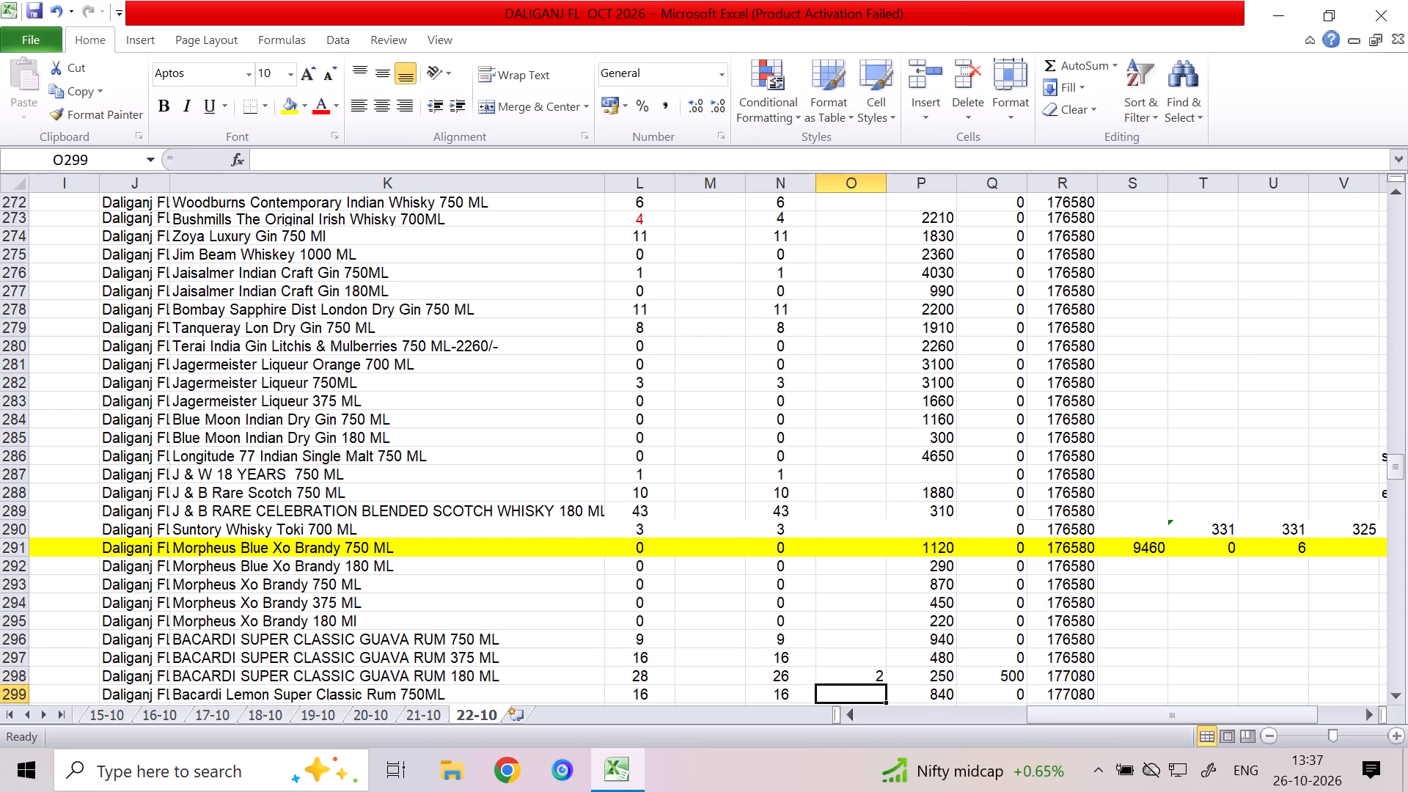
Enter column O quantities of 1 for Bacardi Lemon Super Classic Rum 750ML and 2 for the 375ML size.
key(1)
key(Down)
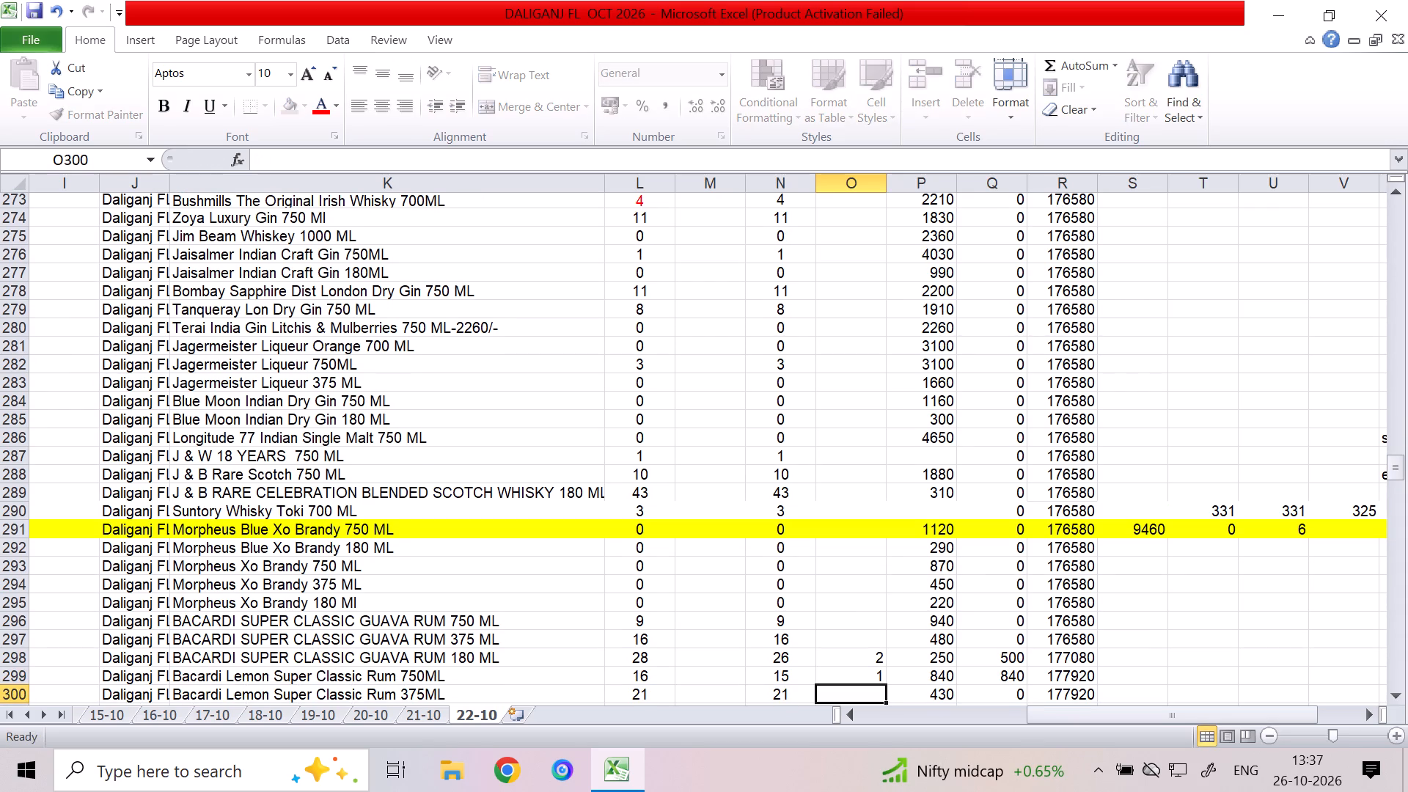
key(Down)
key(Up)
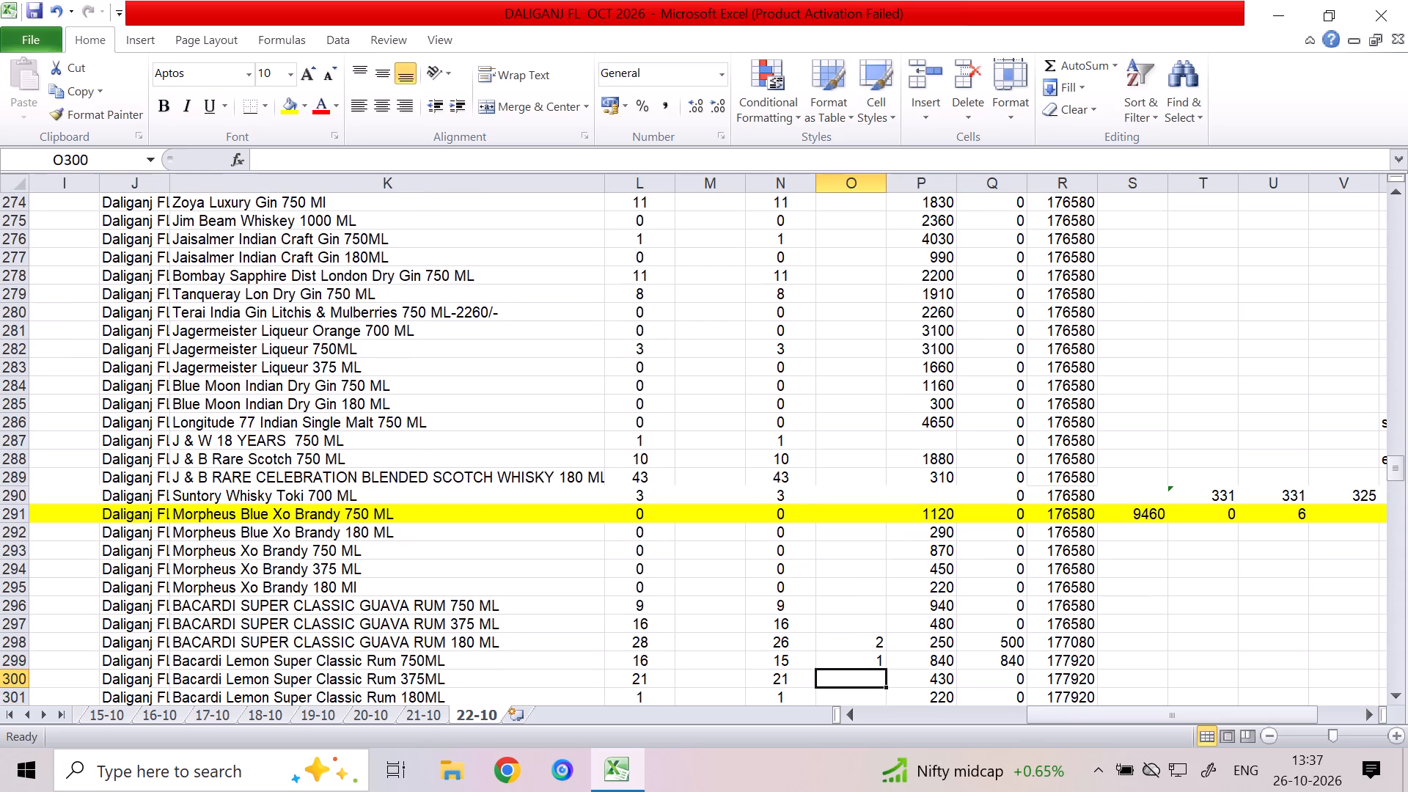
key(2)
key(Down)
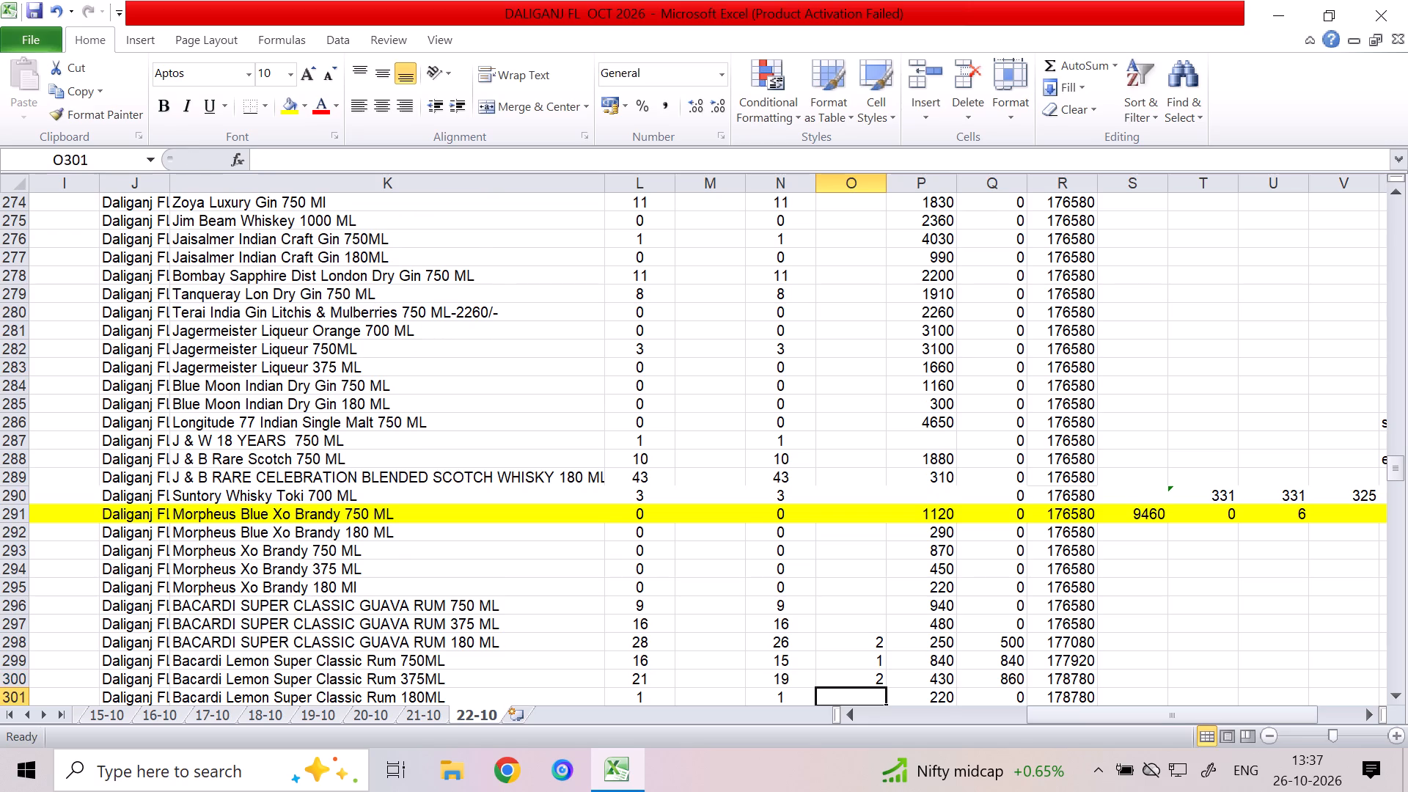
For Bacardi Lemon Super Classic Rum 180ML, enter 48 in column M and 5 in column O.
key(Down)
key(Up)
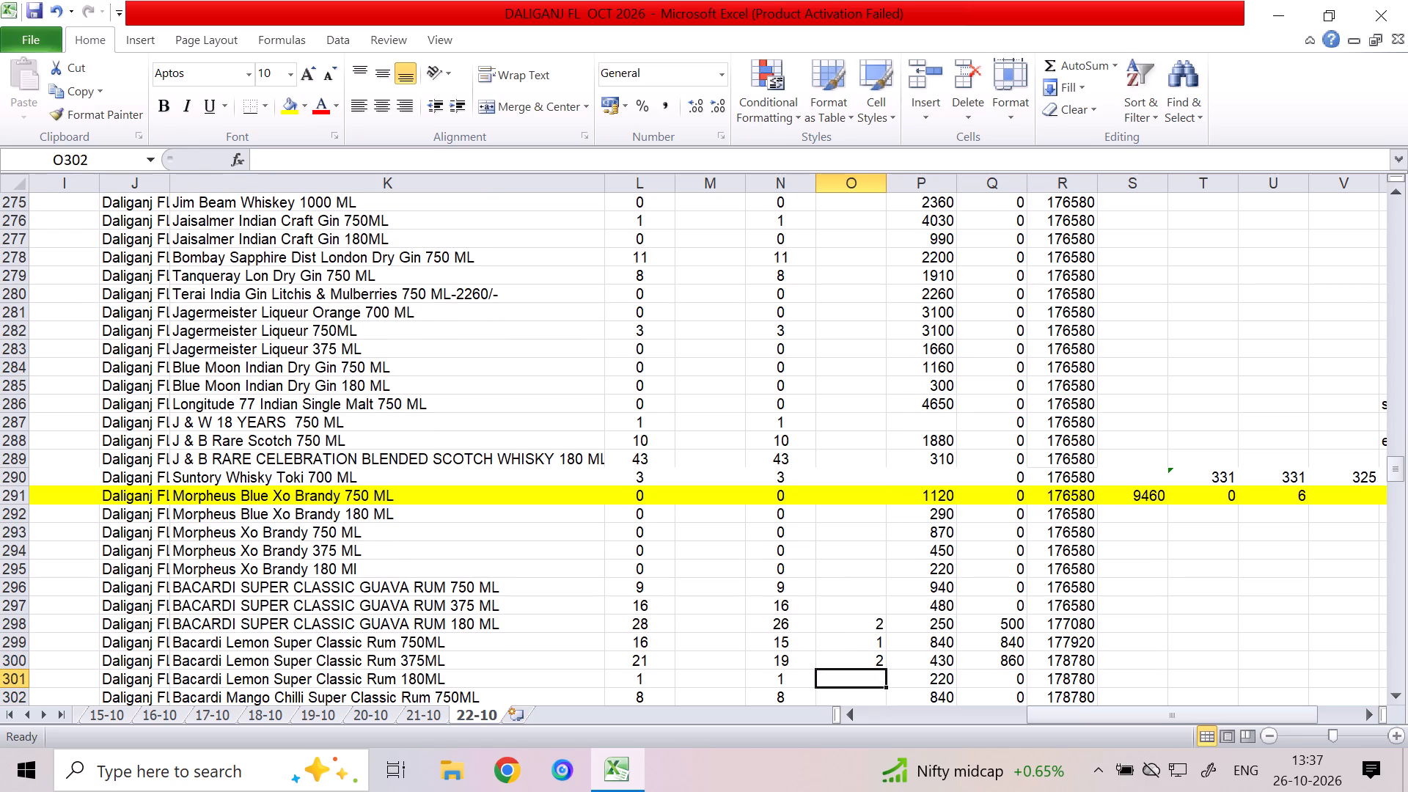
key(Left)
key(Left)
text(48)
key(Right)
key(Right)
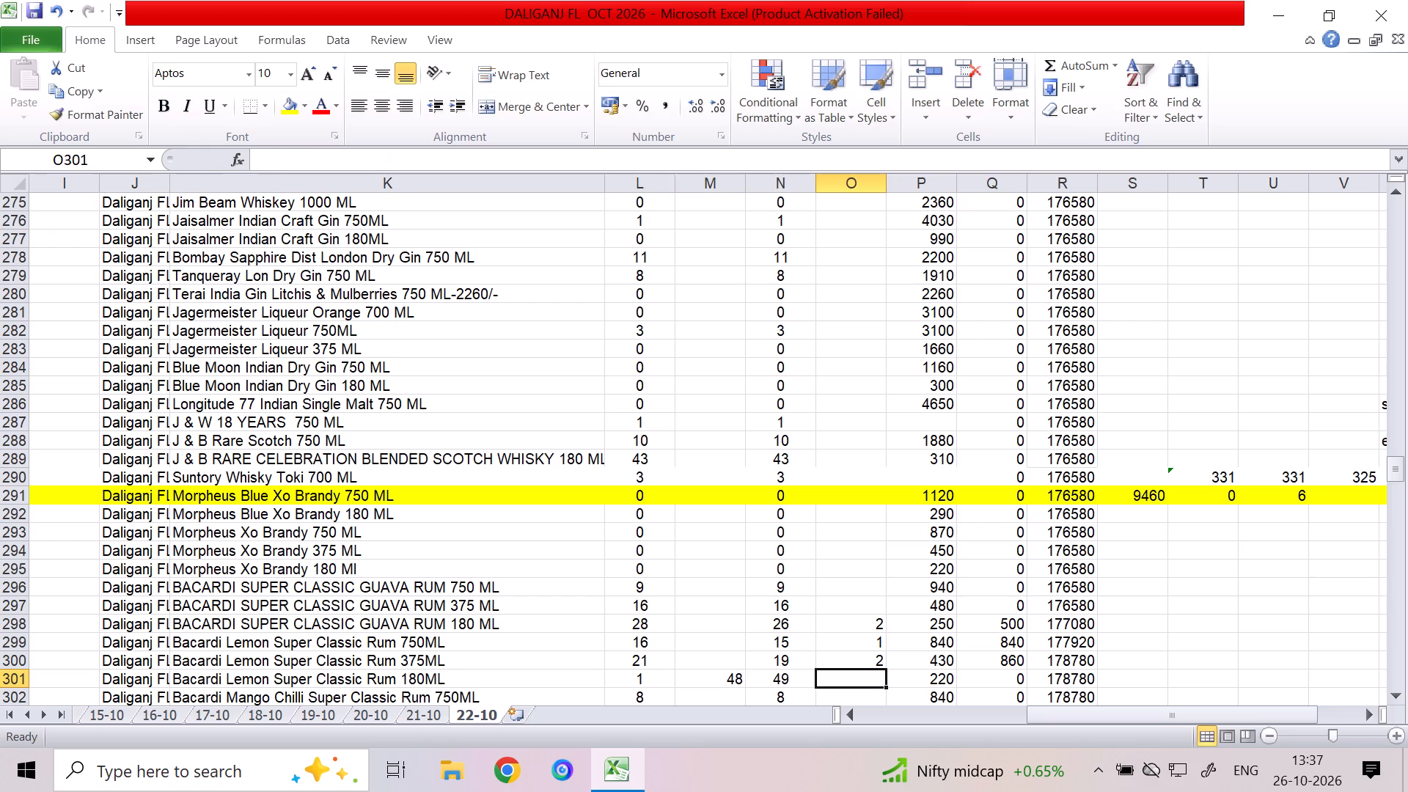
key(5)
key(Down)
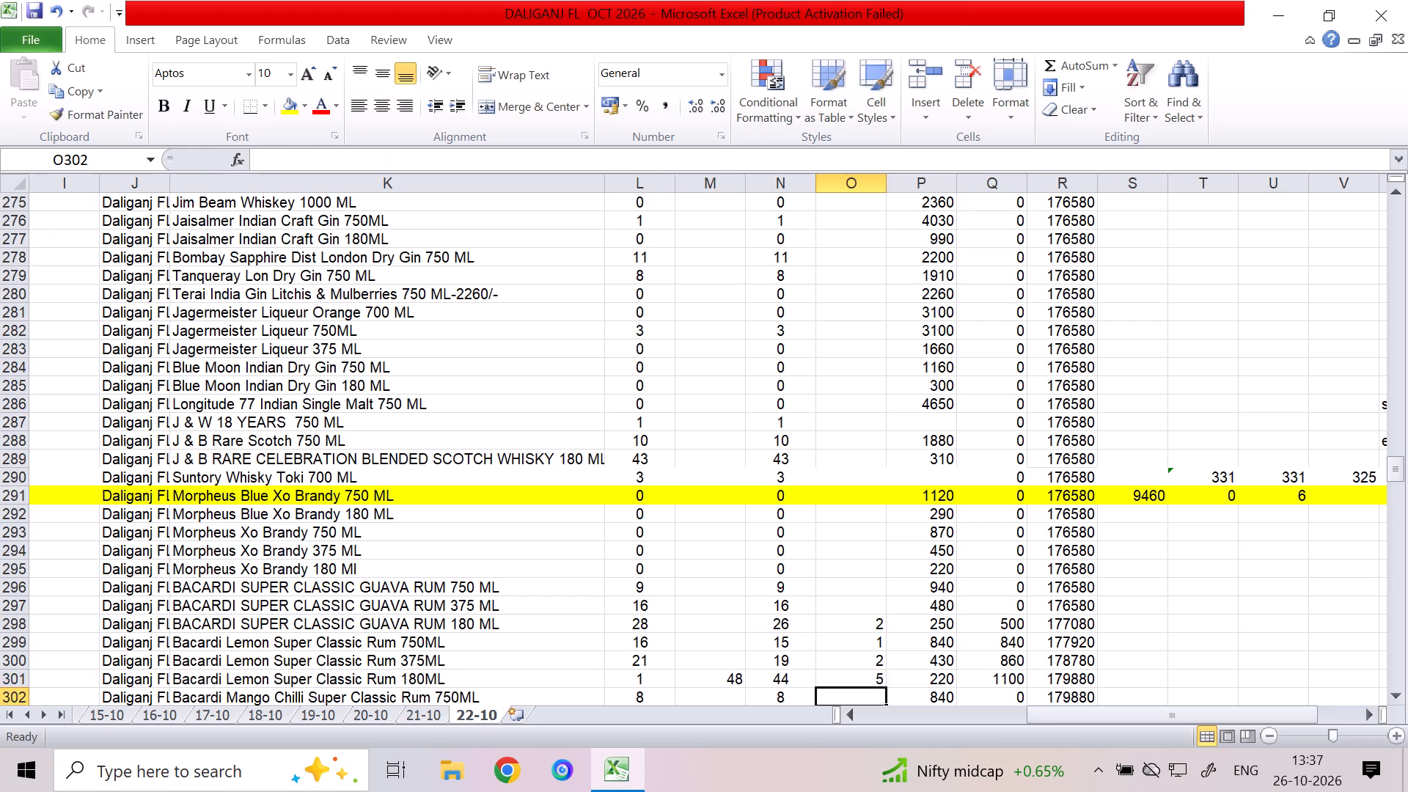
Enter column O quantities of 1 for Bacardi Mango Chilli Super Classic Rum 375ML and 5 for the 180ML size.
key(Down)
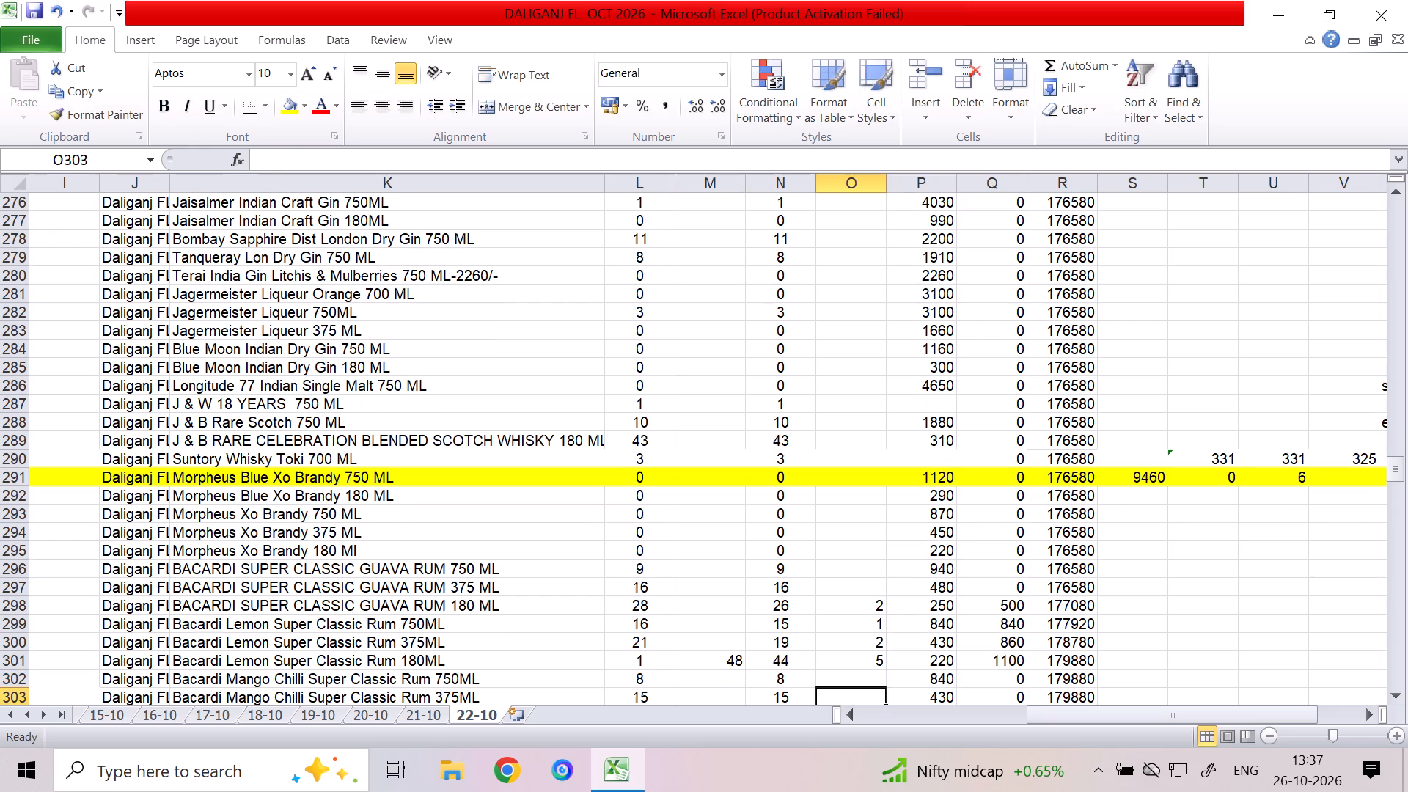
key(1)
key(Down)
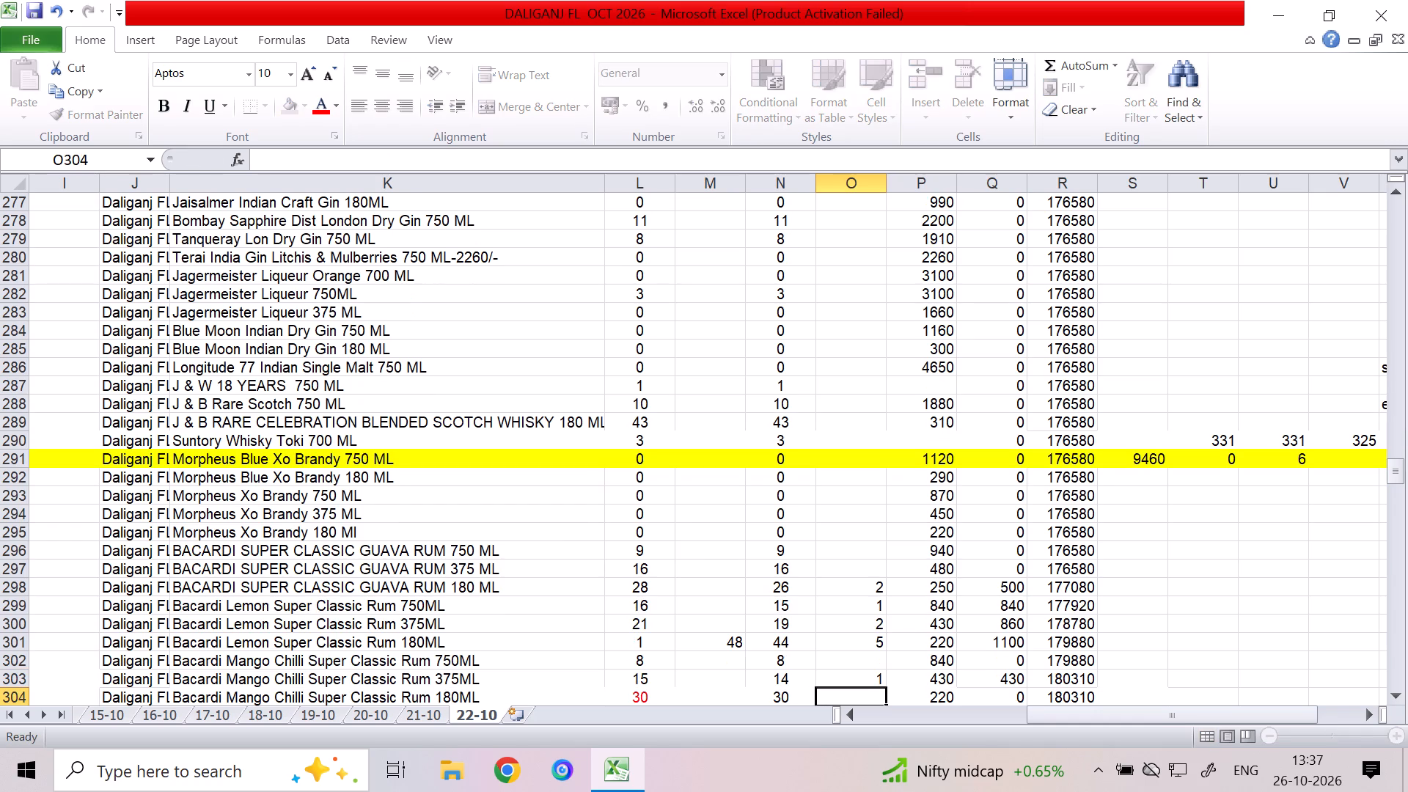
key(5)
key(Down)
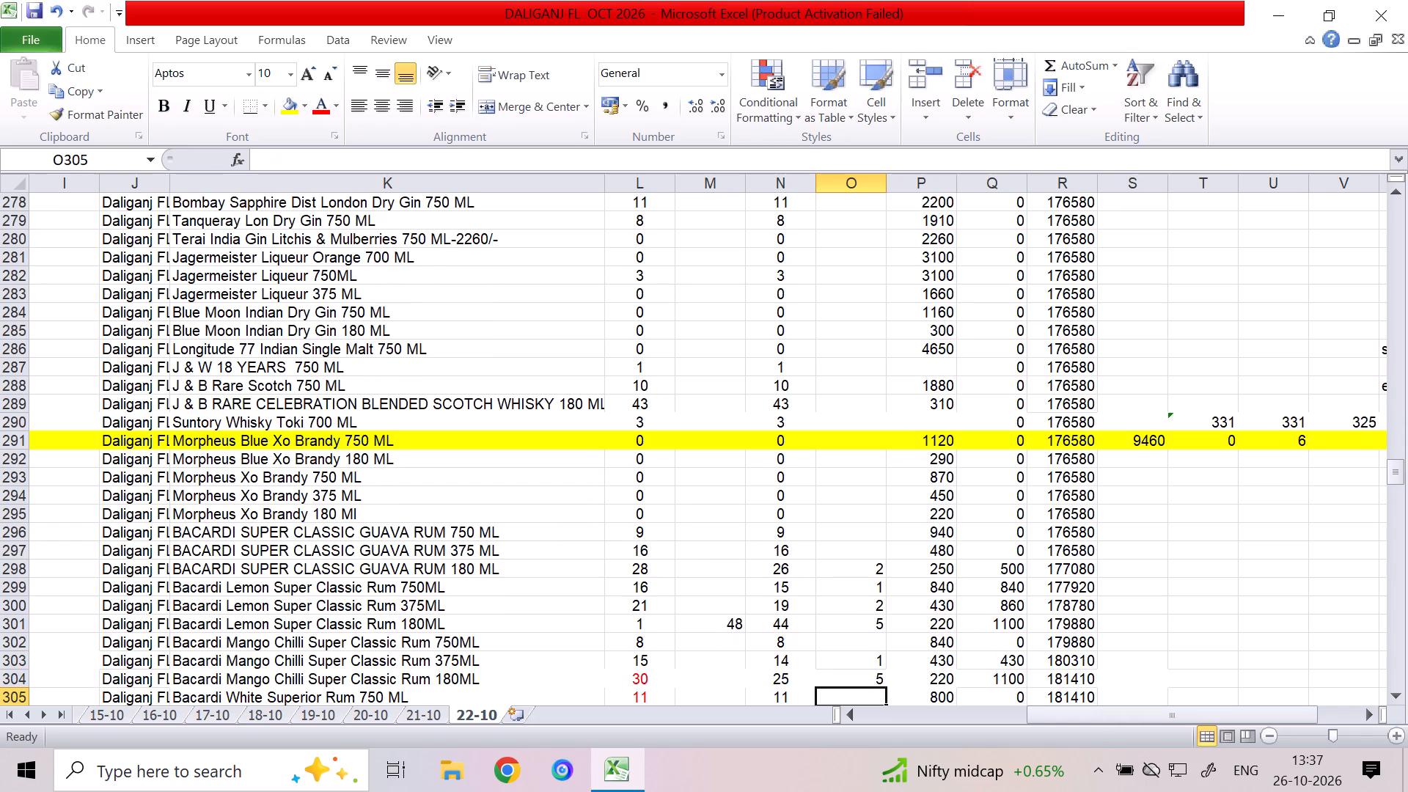
Enter 1 in column O of the Bacardi White Superior Rum 180 ML row.
key(Down)
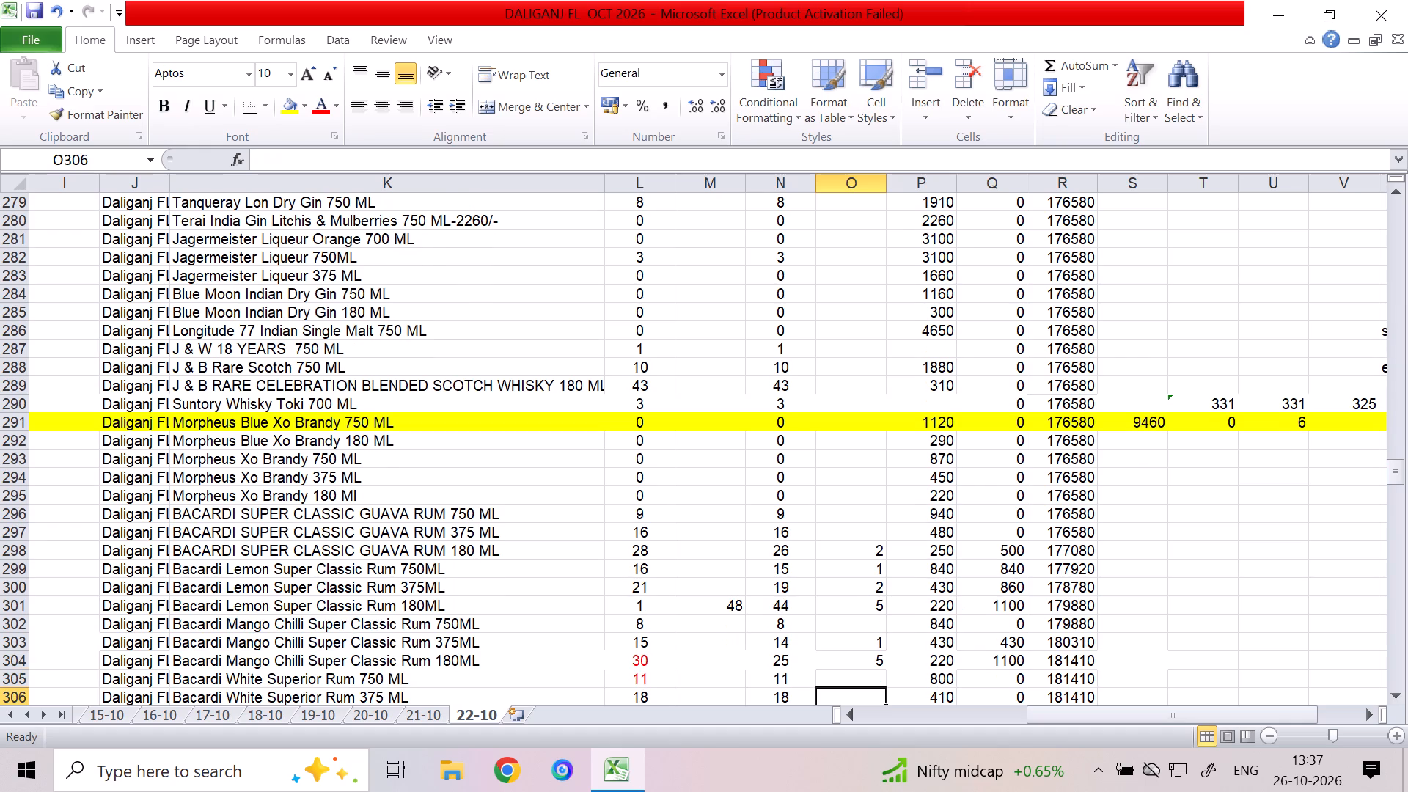
key(Down)
key(1)
key(Down)
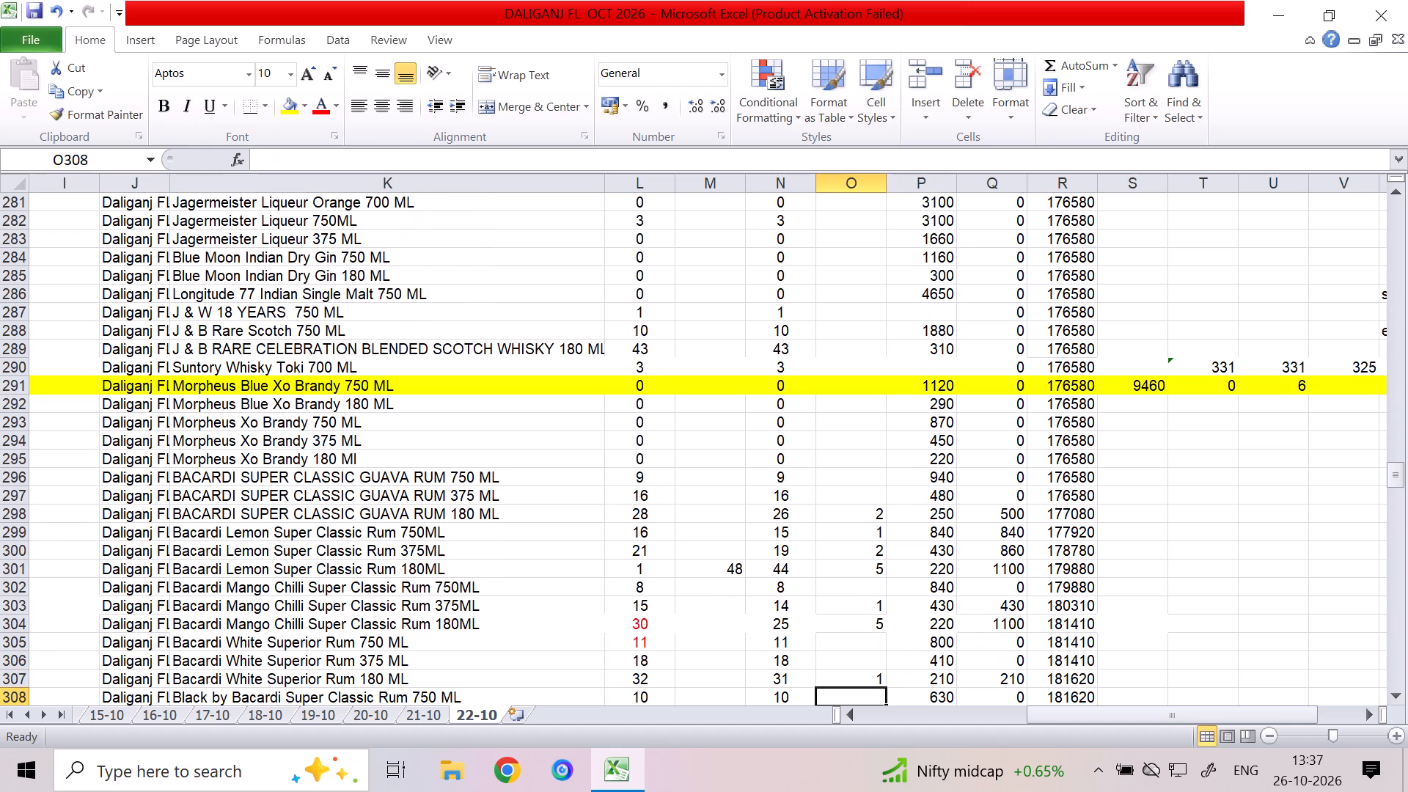
Enter column O quantities of 1 for Black by Bacardi Super Classic Rum 375 ML and 2 for the 180 ML size.
key(Down)
key(1)
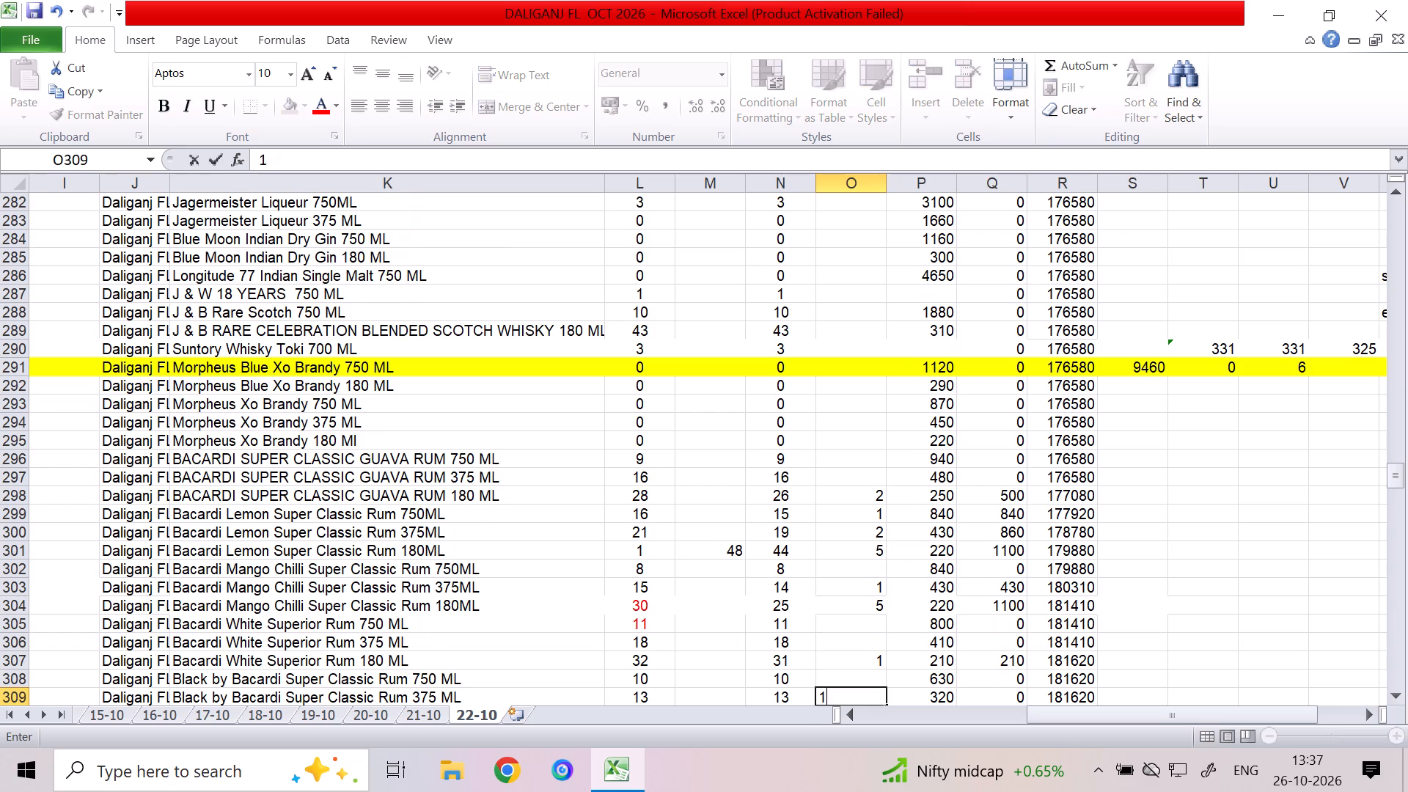
key(Down)
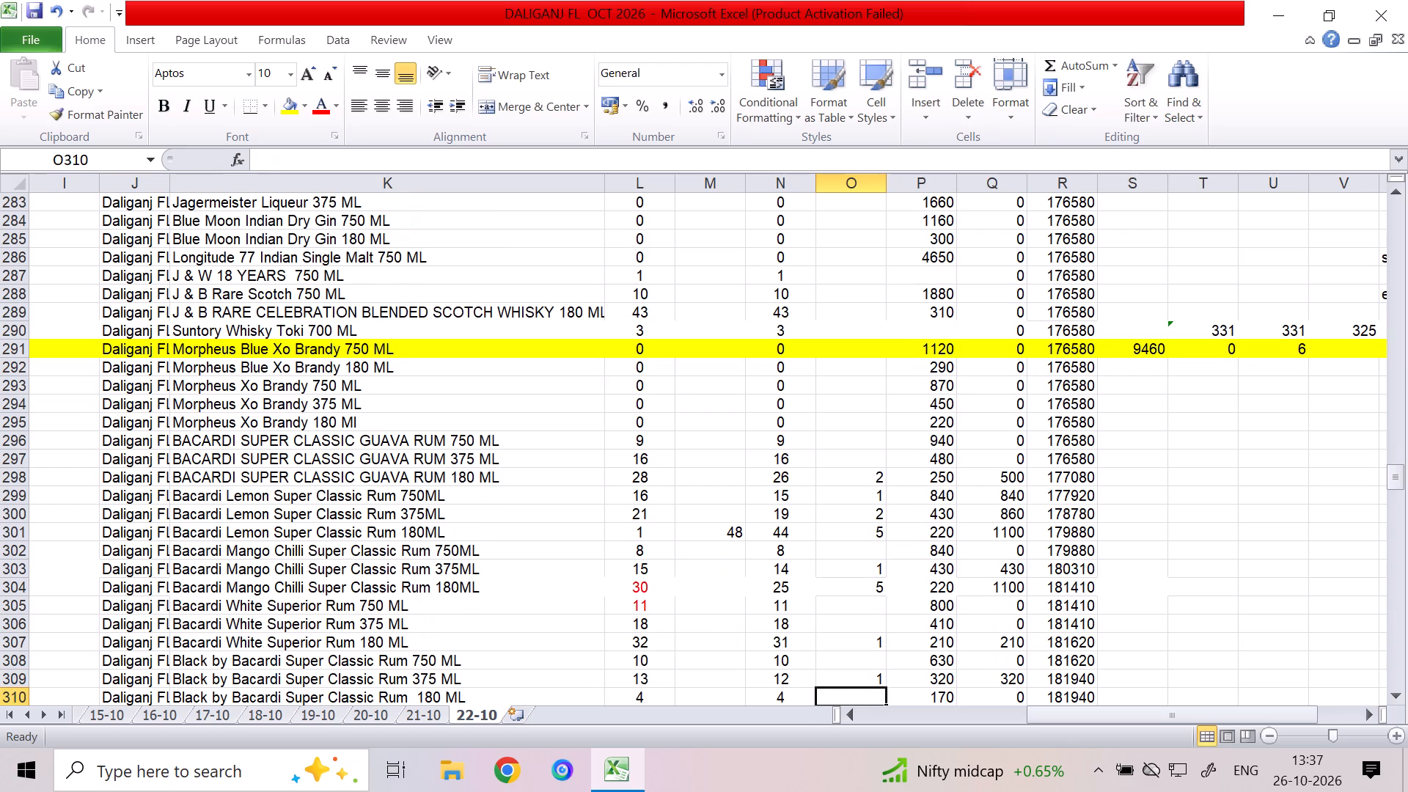
key(2)
key(Down)
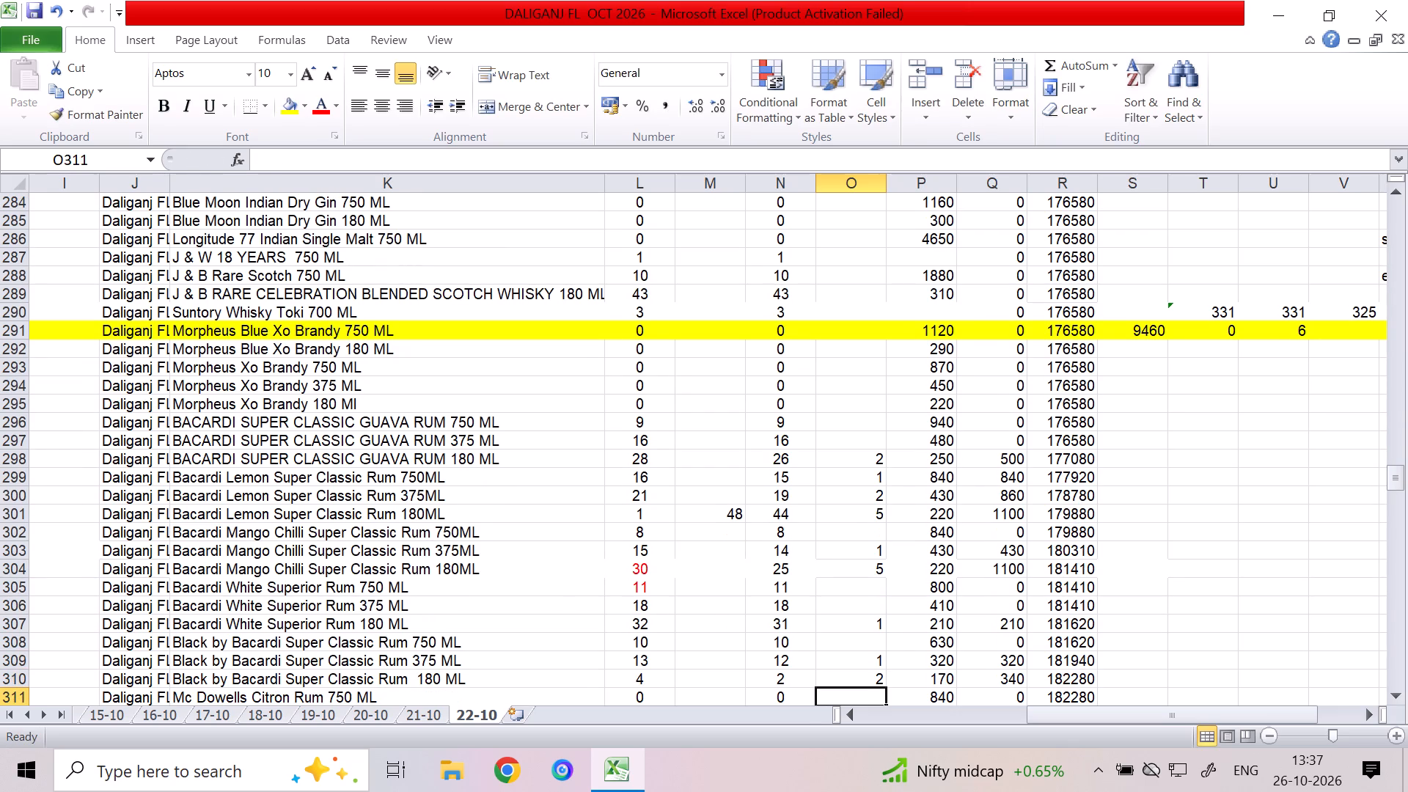
Enter 3 in column O of the Old Monk Coffee Flavoured Rum 180 ML row.
key(Down)
key(Down)
key(Down)
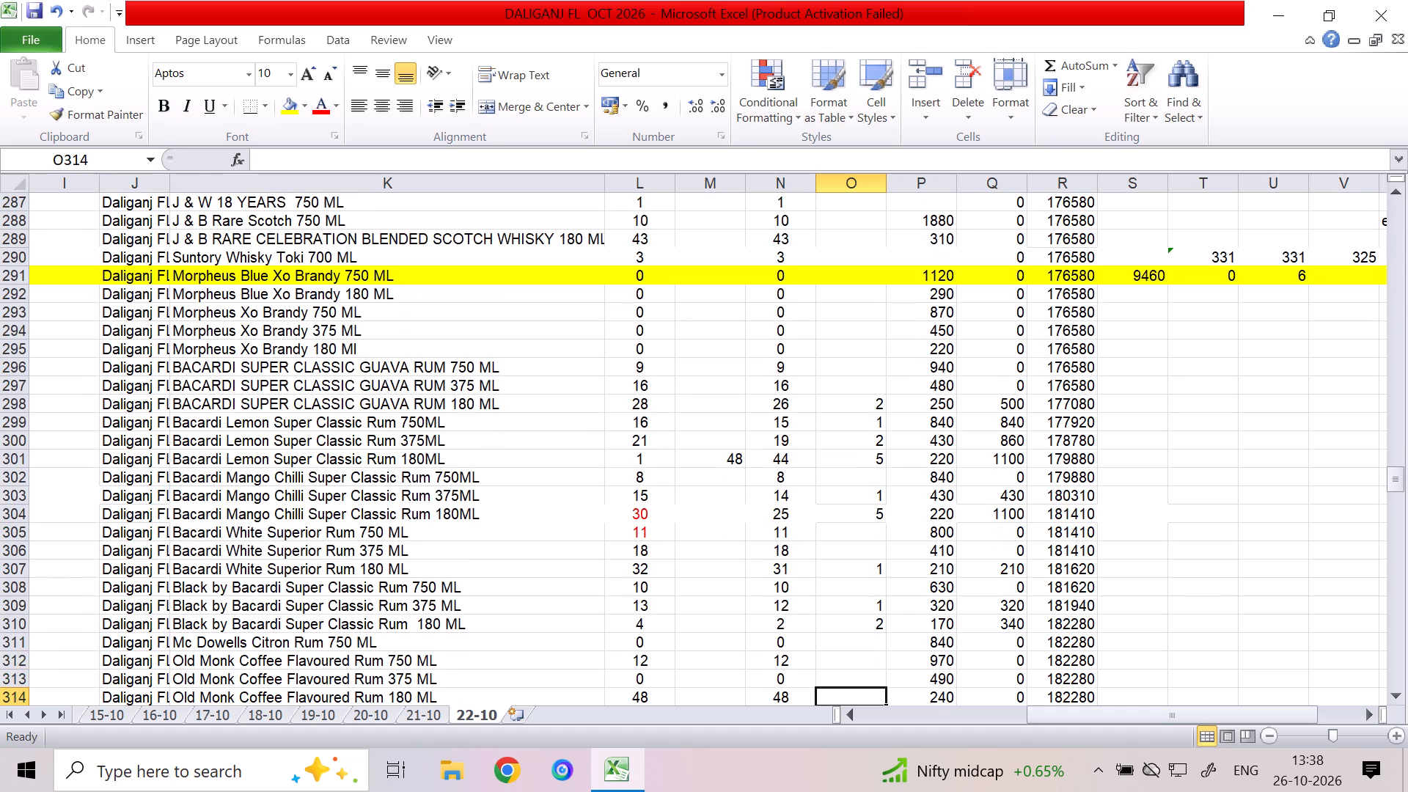
key(3)
key(Down)
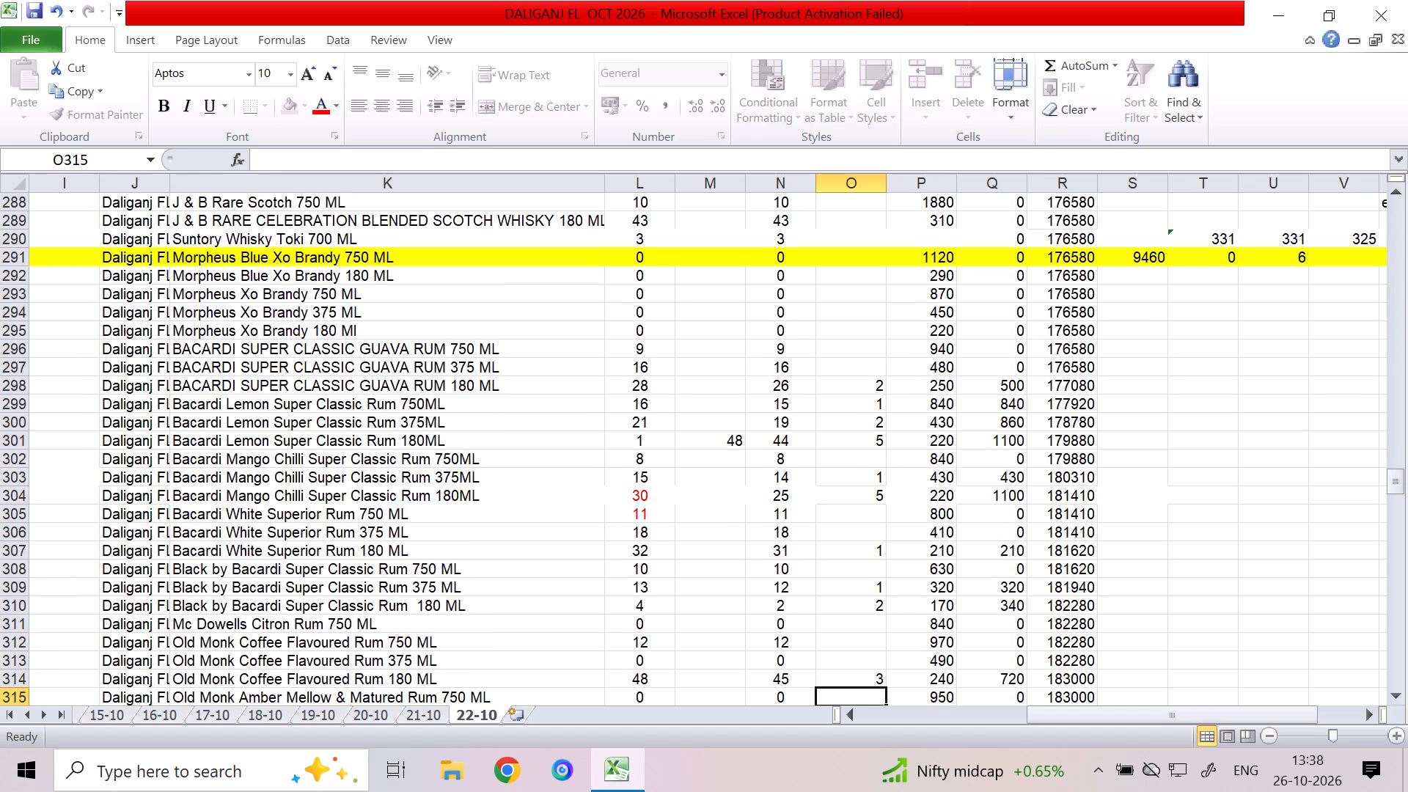
Enter 2 in column O of the Old Monk the Legend Rum 180 ML row.
key(Down)
key(Down)
key(Down)
key(Down)
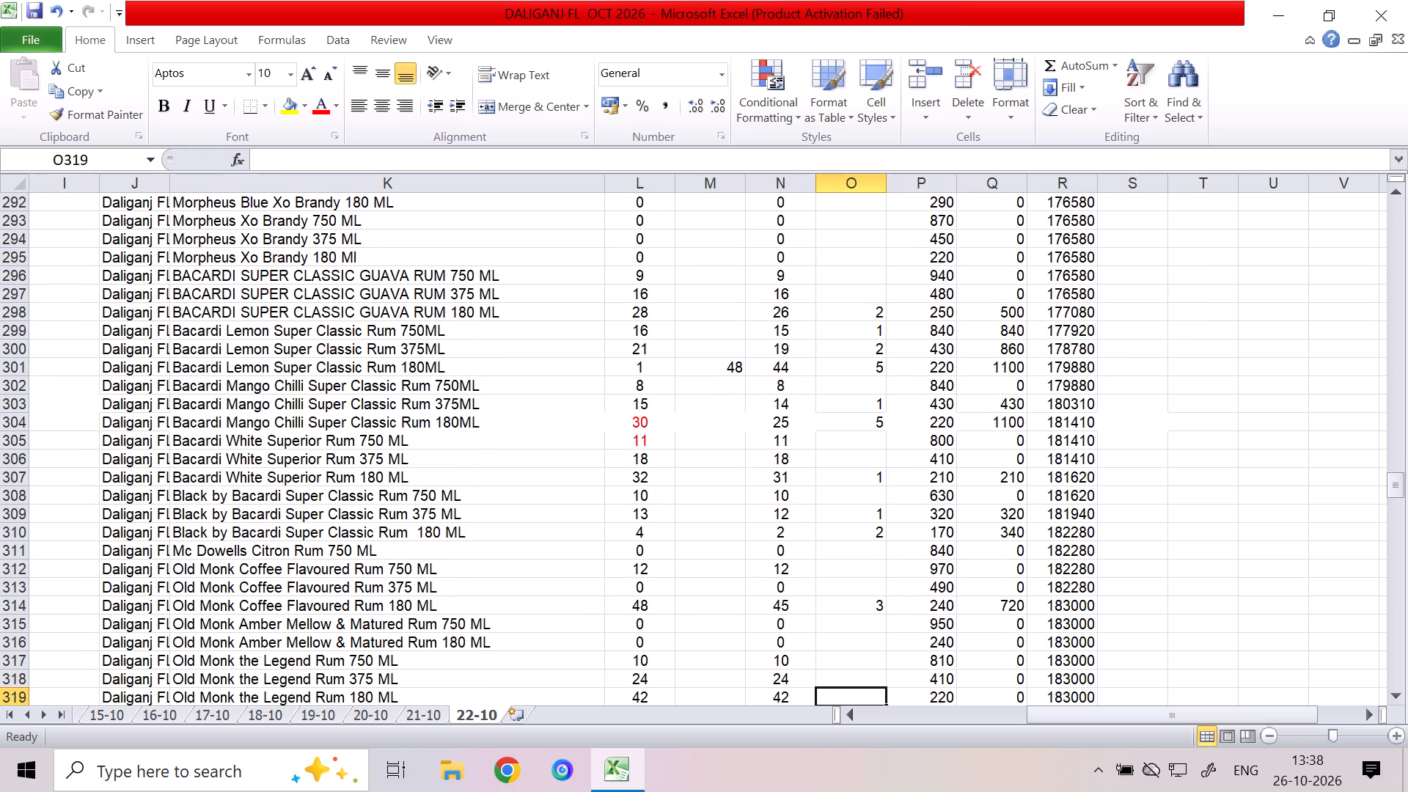
key(Down)
key(Up)
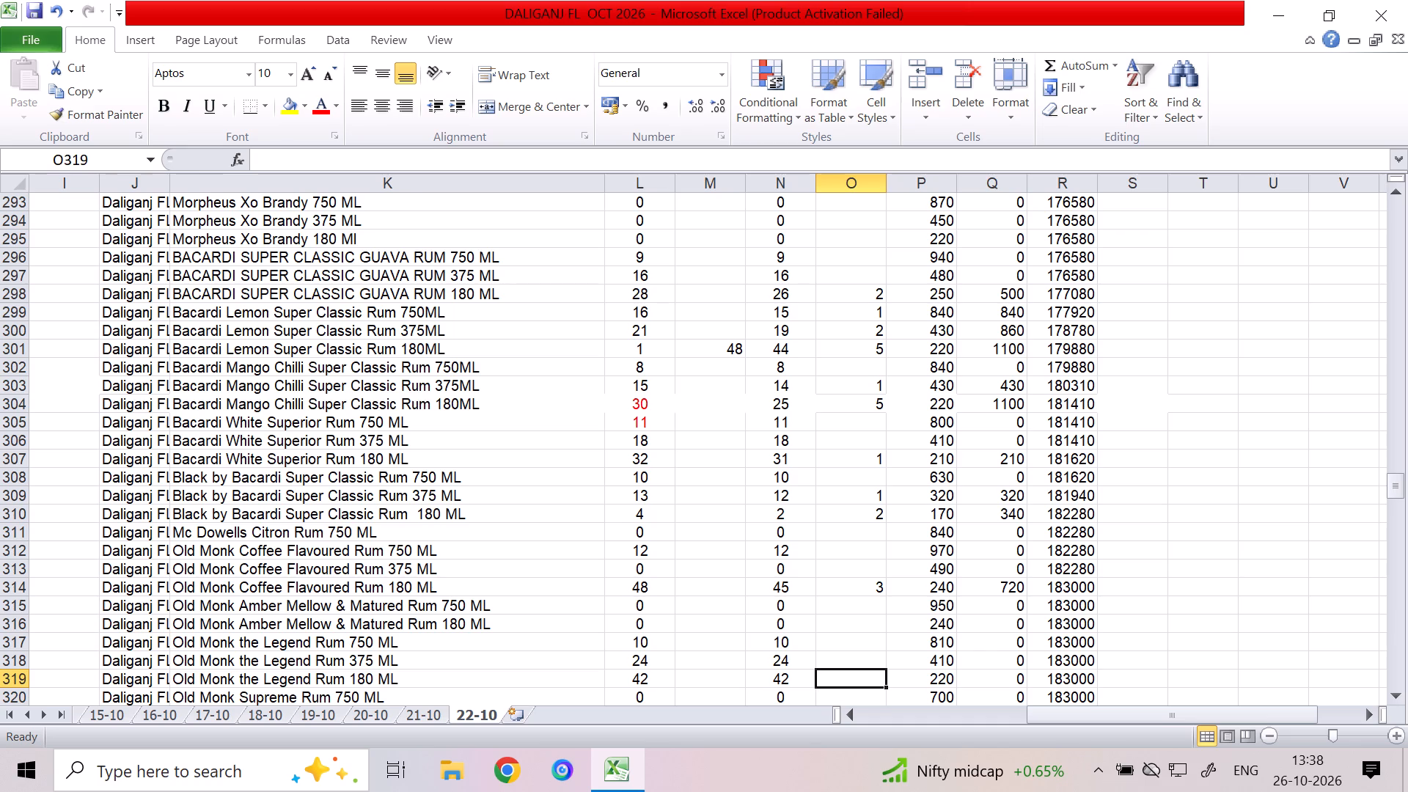
key(2)
key(Down)
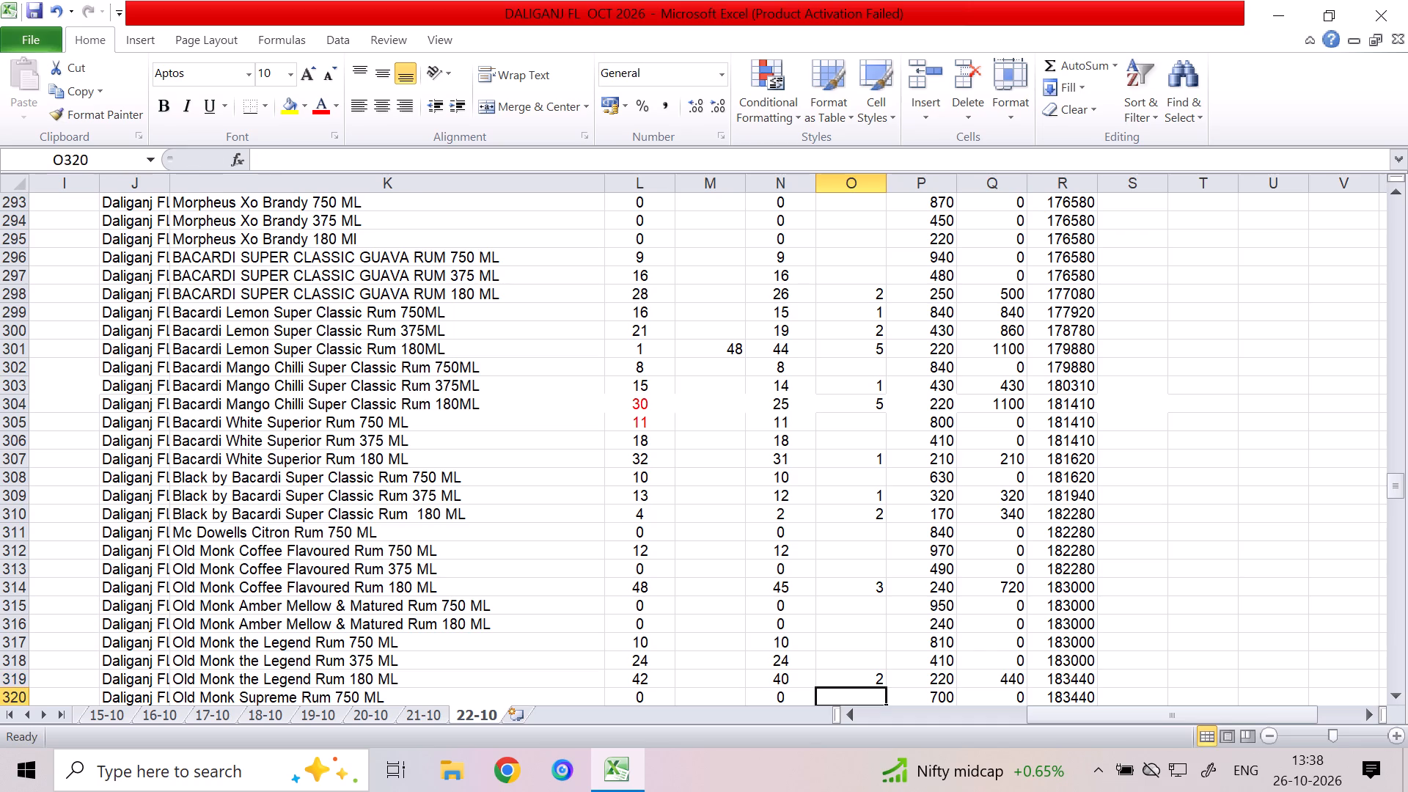
Look through the remaining rum and wine rows down to M M Jamun Splicymint Vodka 375 ML.
key(Down)
key(Down)
key(Down)
key(Down)
key(Down)
key(Down)
key(Down)
key(Down)
key(Down)
key(Down)
key(Down)
key(Down)
key(Down)
key(Down)
key(Down)
key(Down)
key(Down)
key(Down)
key(Down)
key(Down)
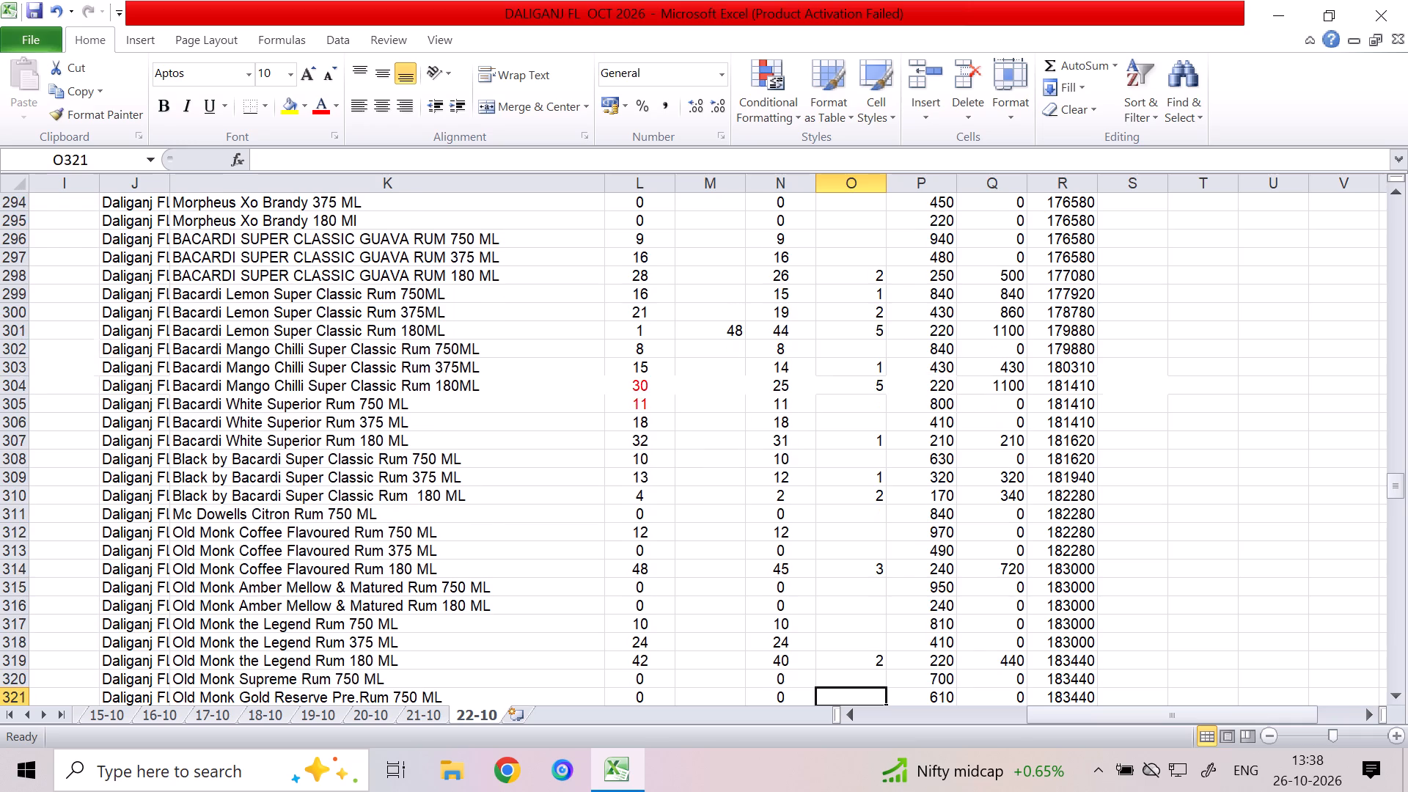
key(Right)
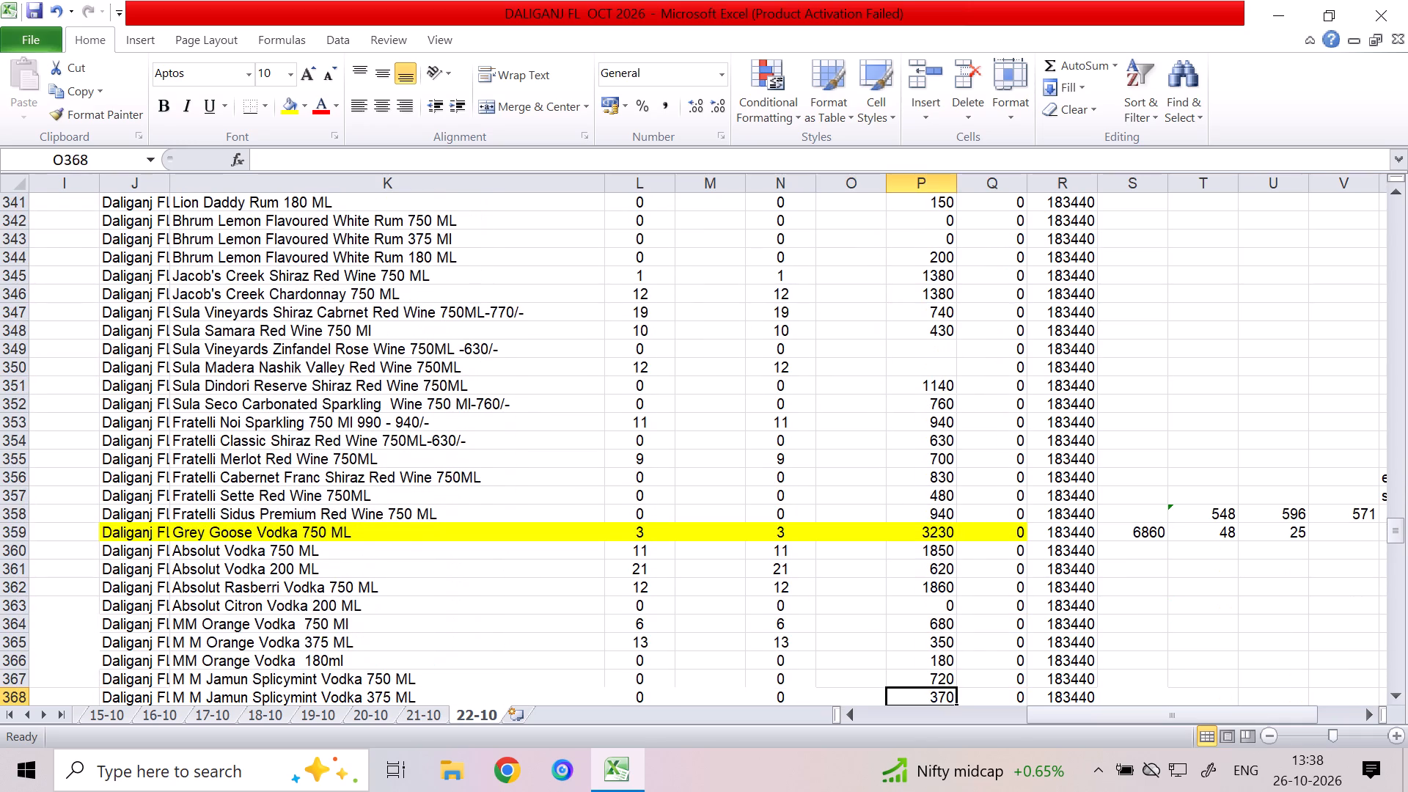
Review the column Q amounts from the vodka rows back up to the Old Monk Coffee Flavoured Rum 180 ML row.
key(Up)
key(Up)
key(Right)
key(Up)
key(Up)
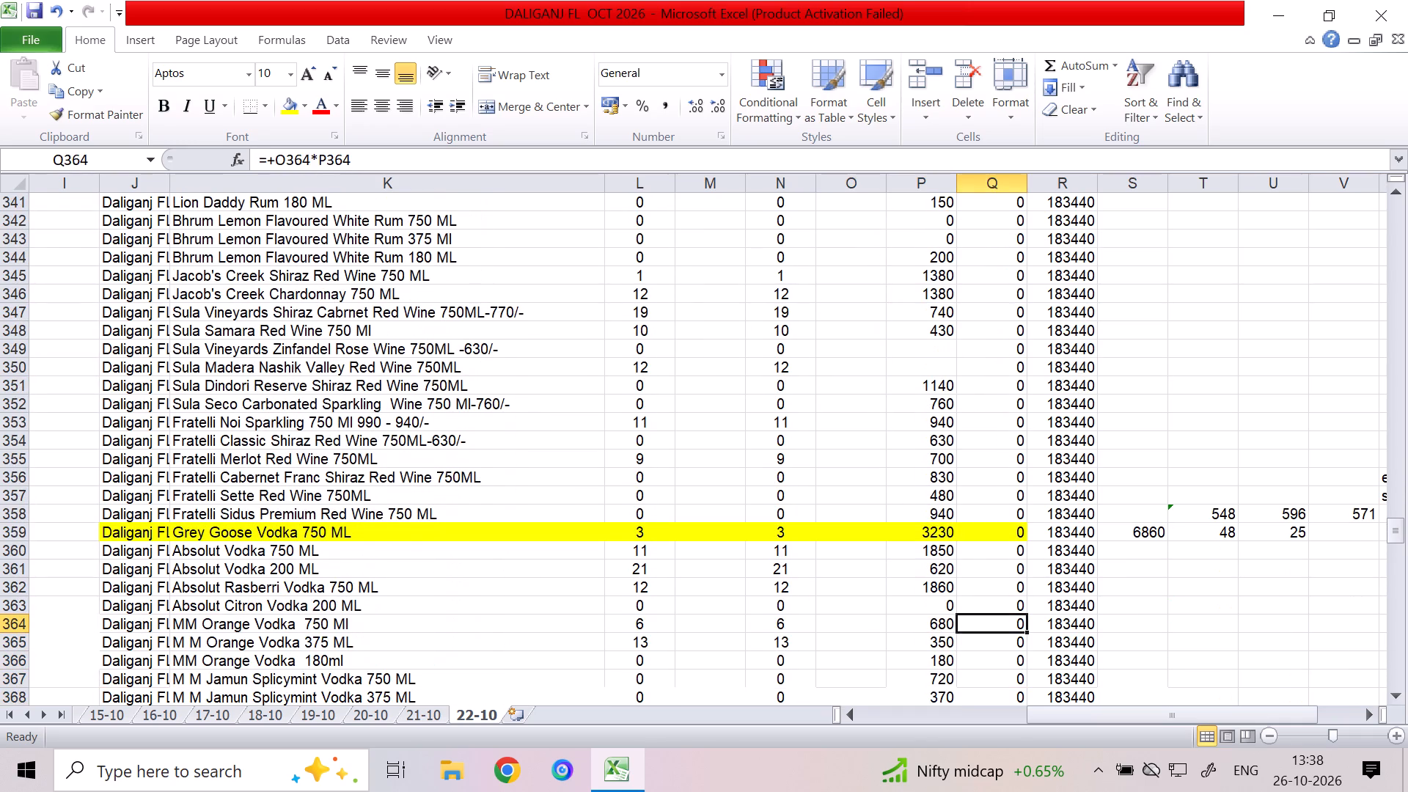
key(Up)
key(Up)
key(Up)
key(Up)
key(Up)
key(Up)
key(Up)
key(Up)
key(Up)
key(Up)
key(Up)
key(Up)
key(Up)
key(Up)
key(Up)
key(Up)
key(Up)
key(Up)
key(Up)
key(Up)
key(Up)
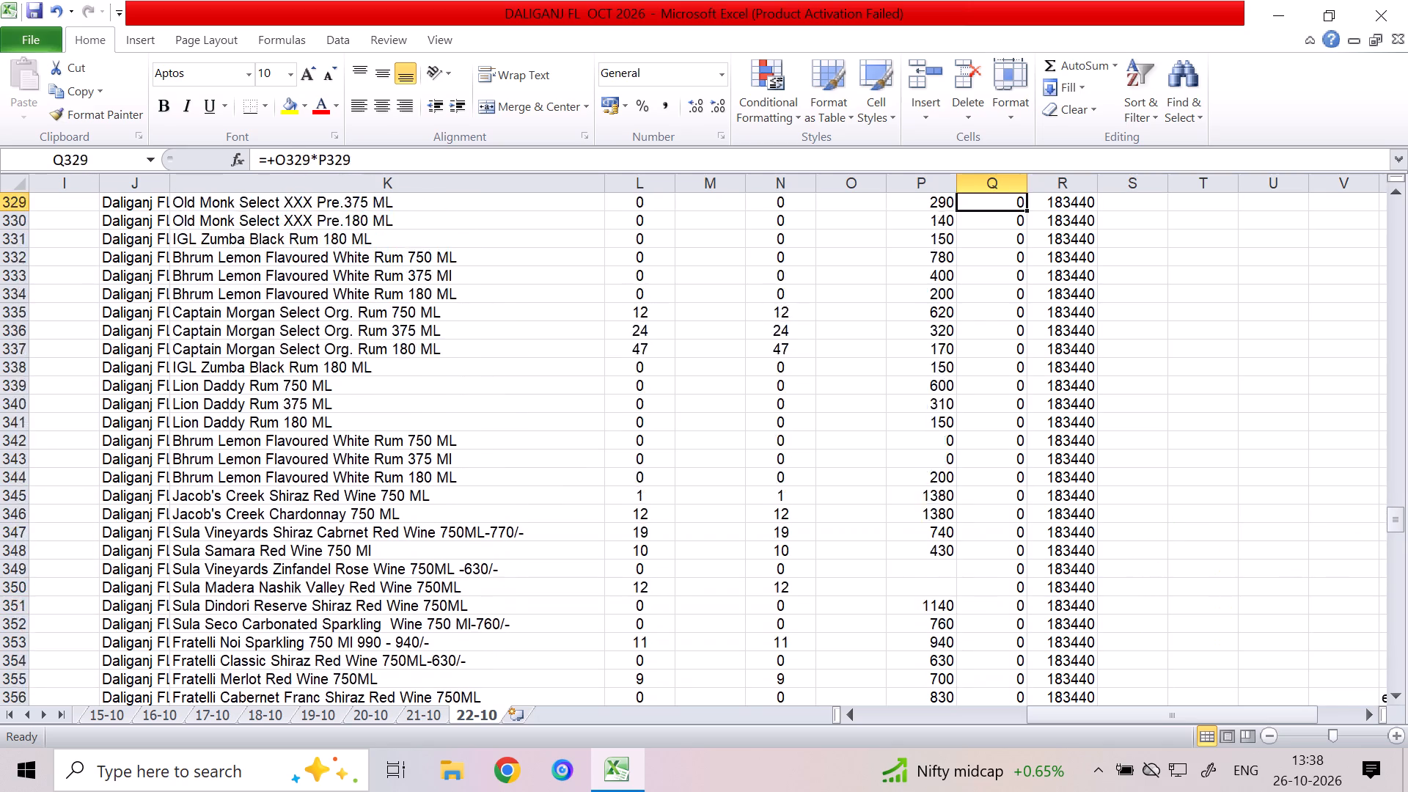
key(Down)
key(Down)
key(Down)
key(Down)
key(Down)
key(Down)
key(Down)
key(Down)
key(Down)
key(Down)
key(Down)
key(Down)
key(Down)
key(Down)
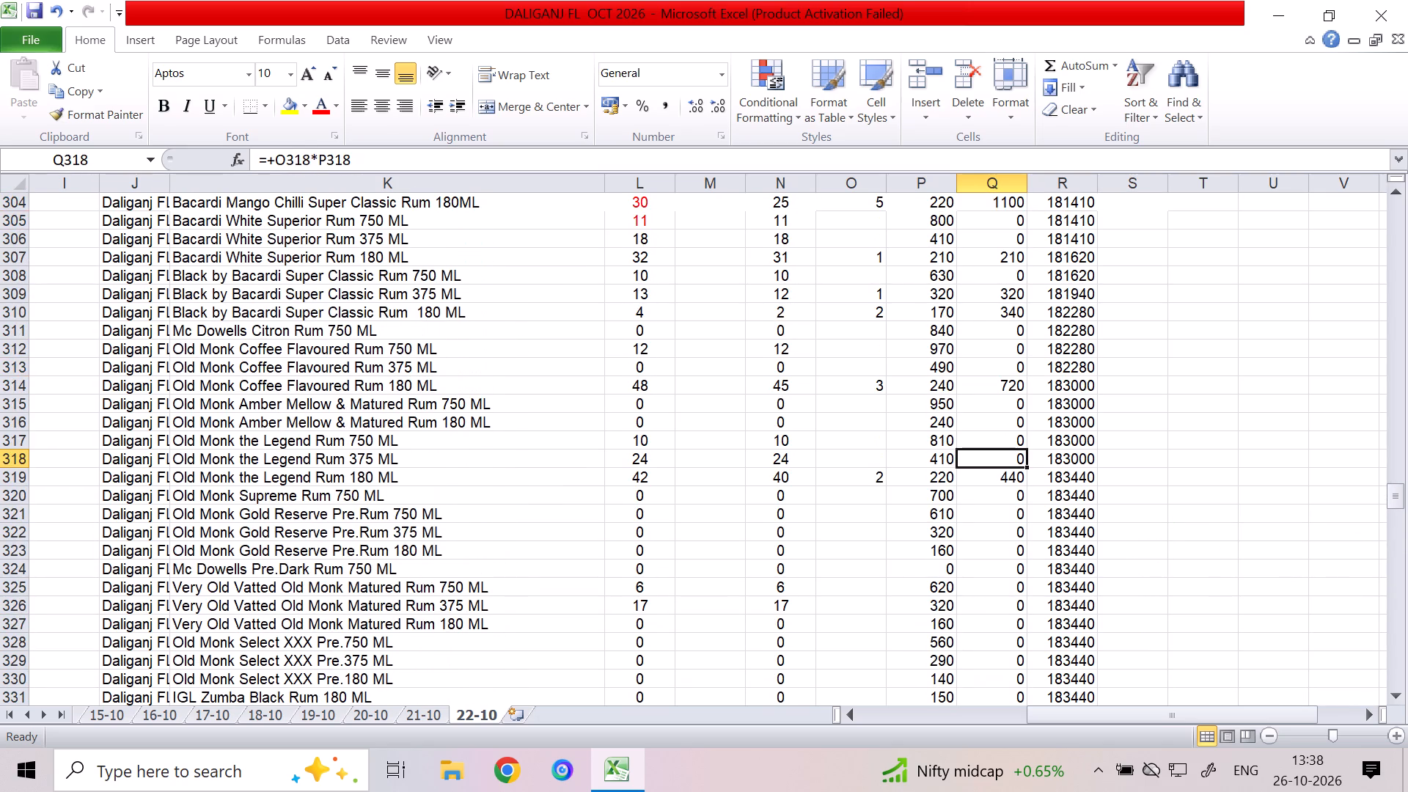
key(Up)
key(Down)
key(Down)
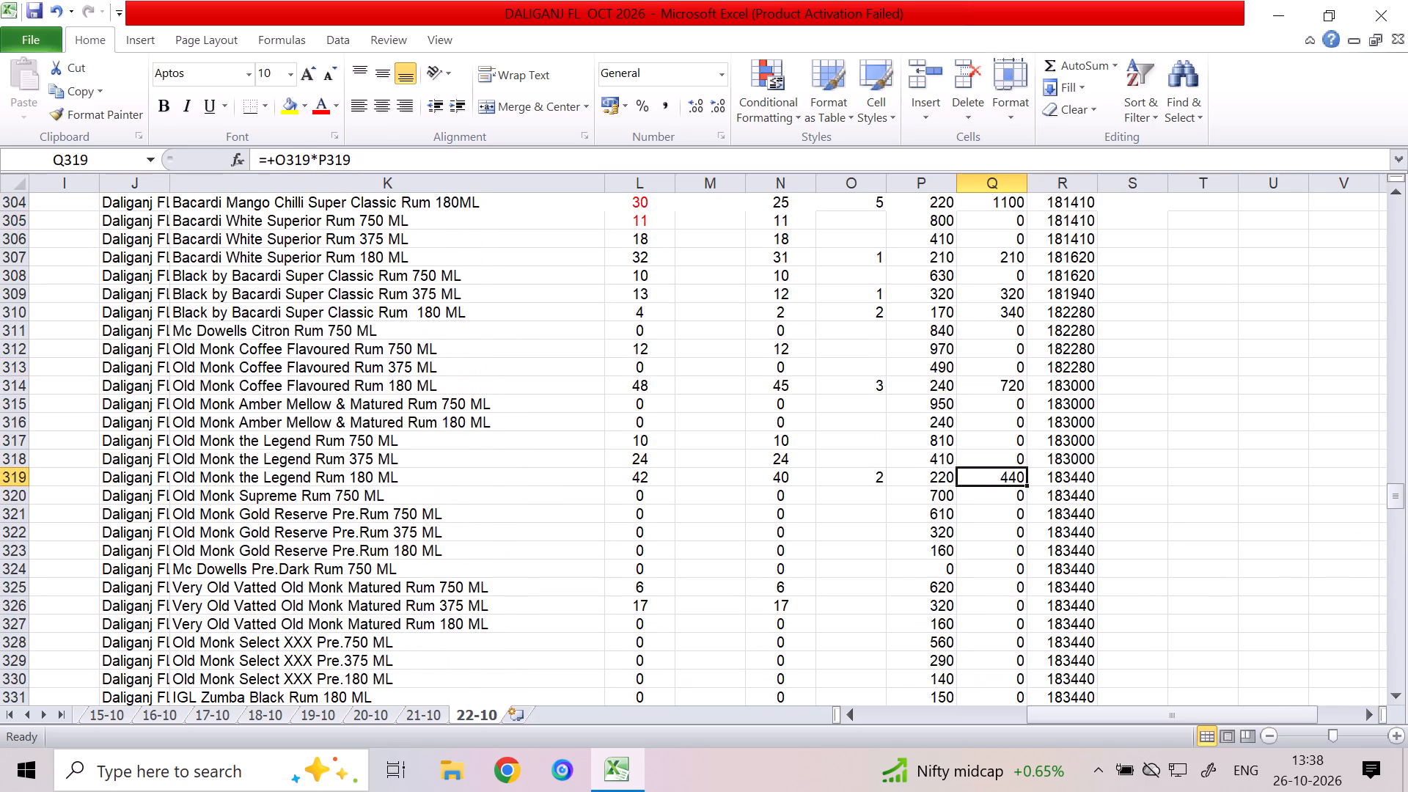
key(Up)
key(Up)
key(Up)
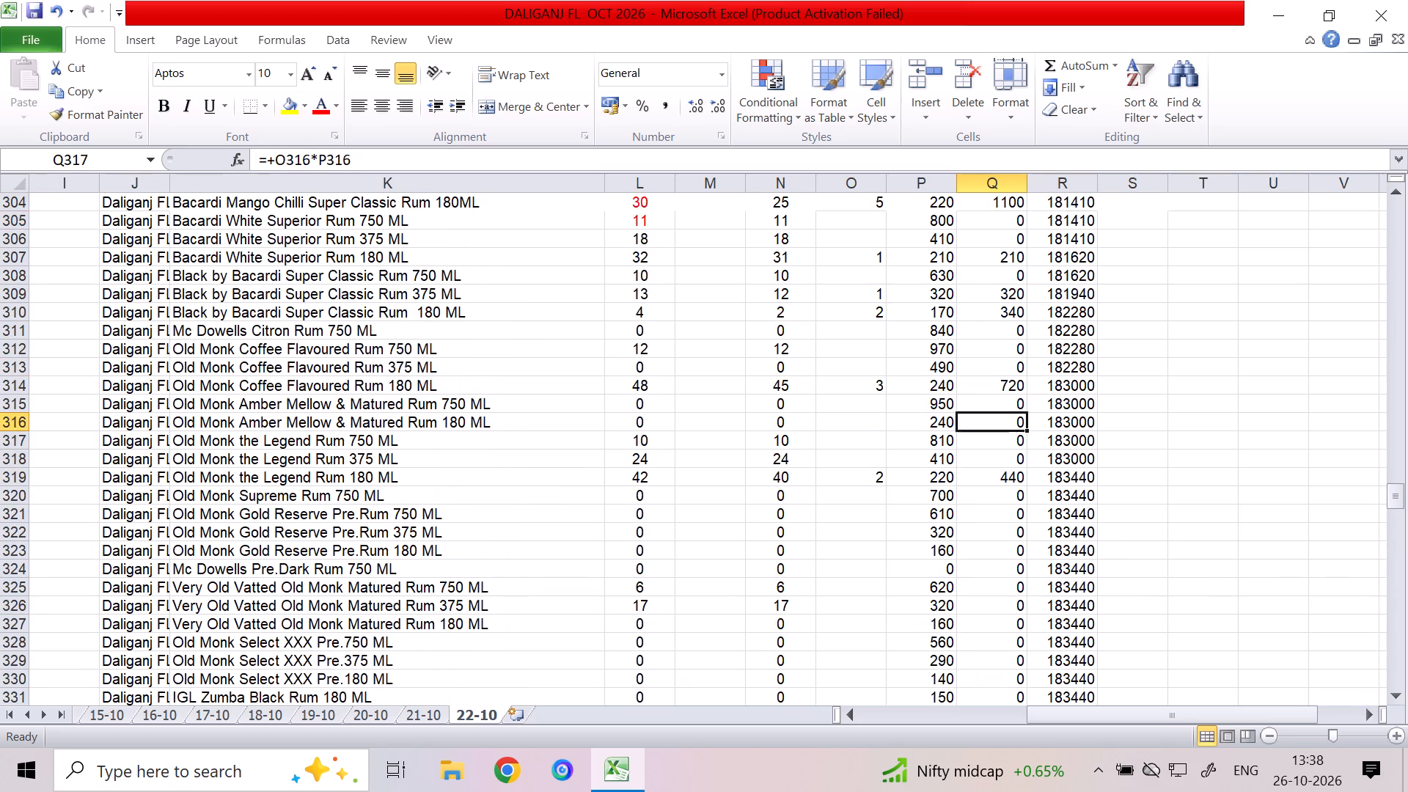
key(Up)
key(Up)
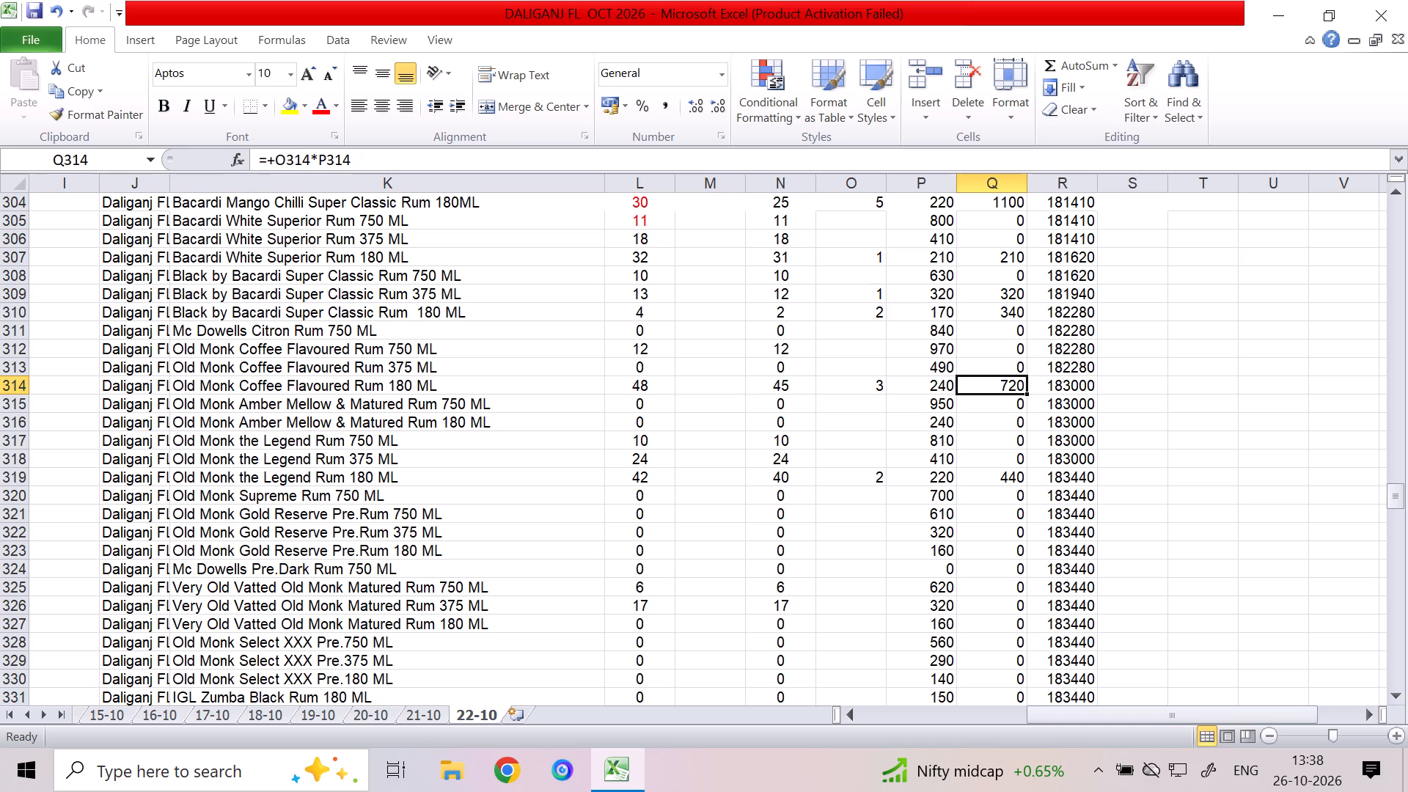
key(Right)
key(Right)
key(Right)
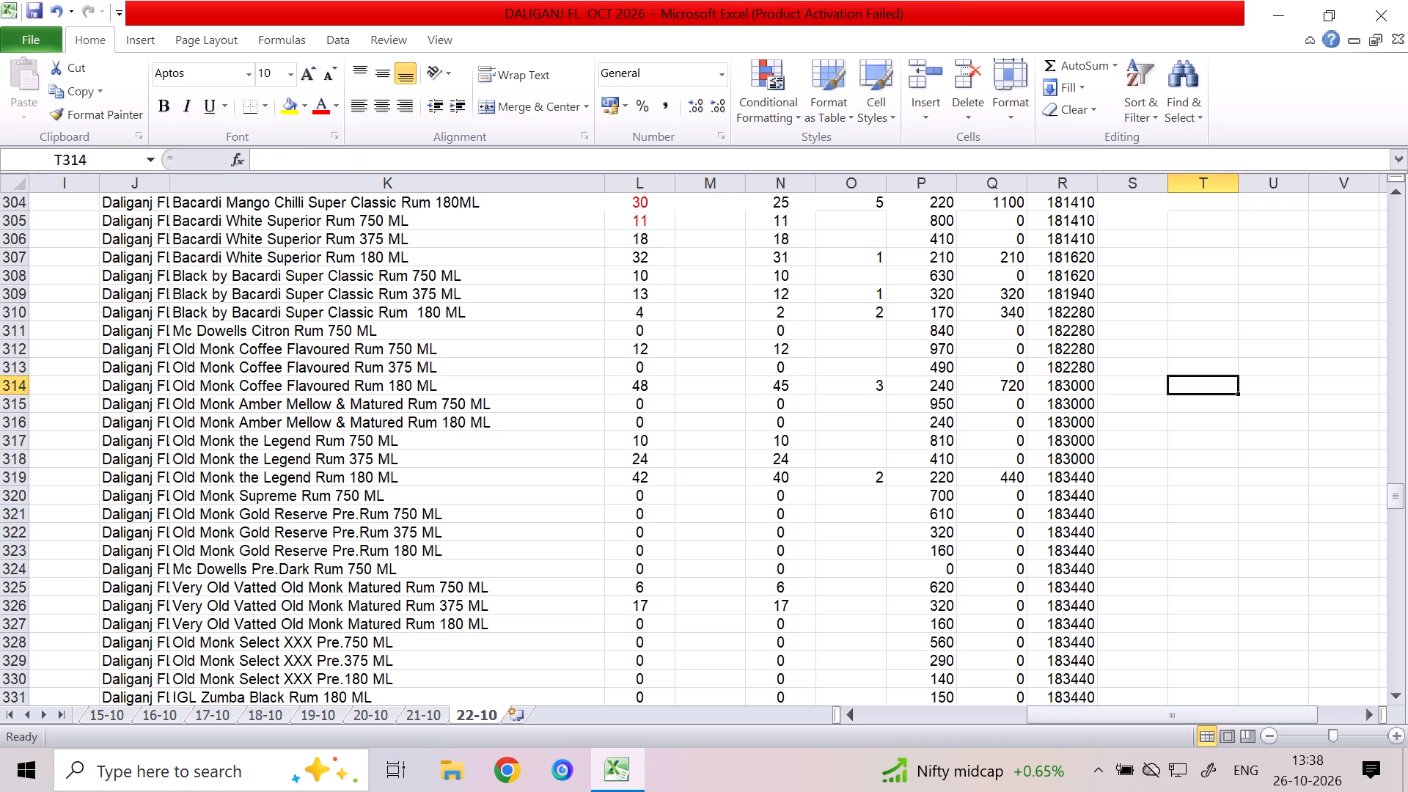
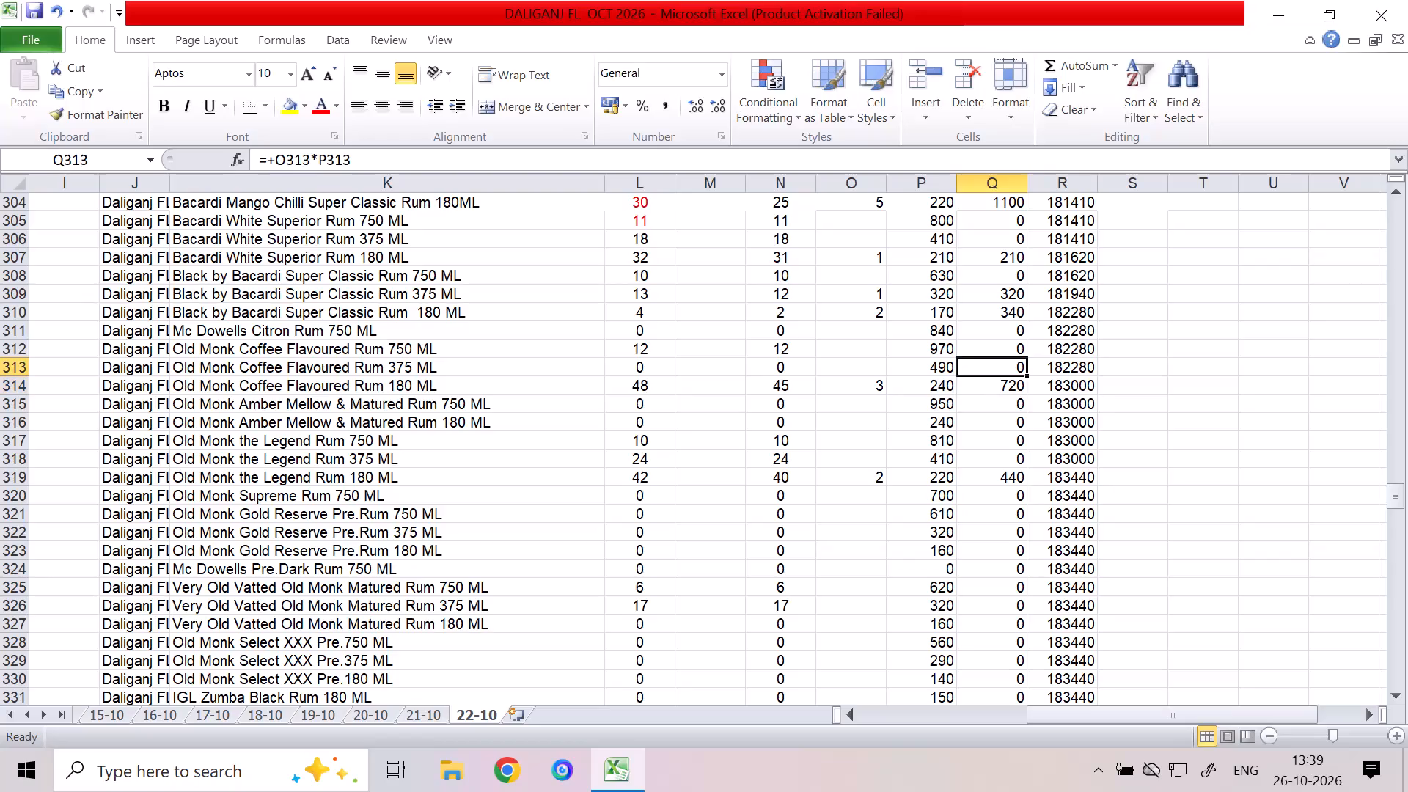
Review the column Q amounts from Old Monk Coffee Flavoured Rum 375 ML up to Bacardi Super Classic Guava Rum 180 ML.
key(Up)
key(Up)
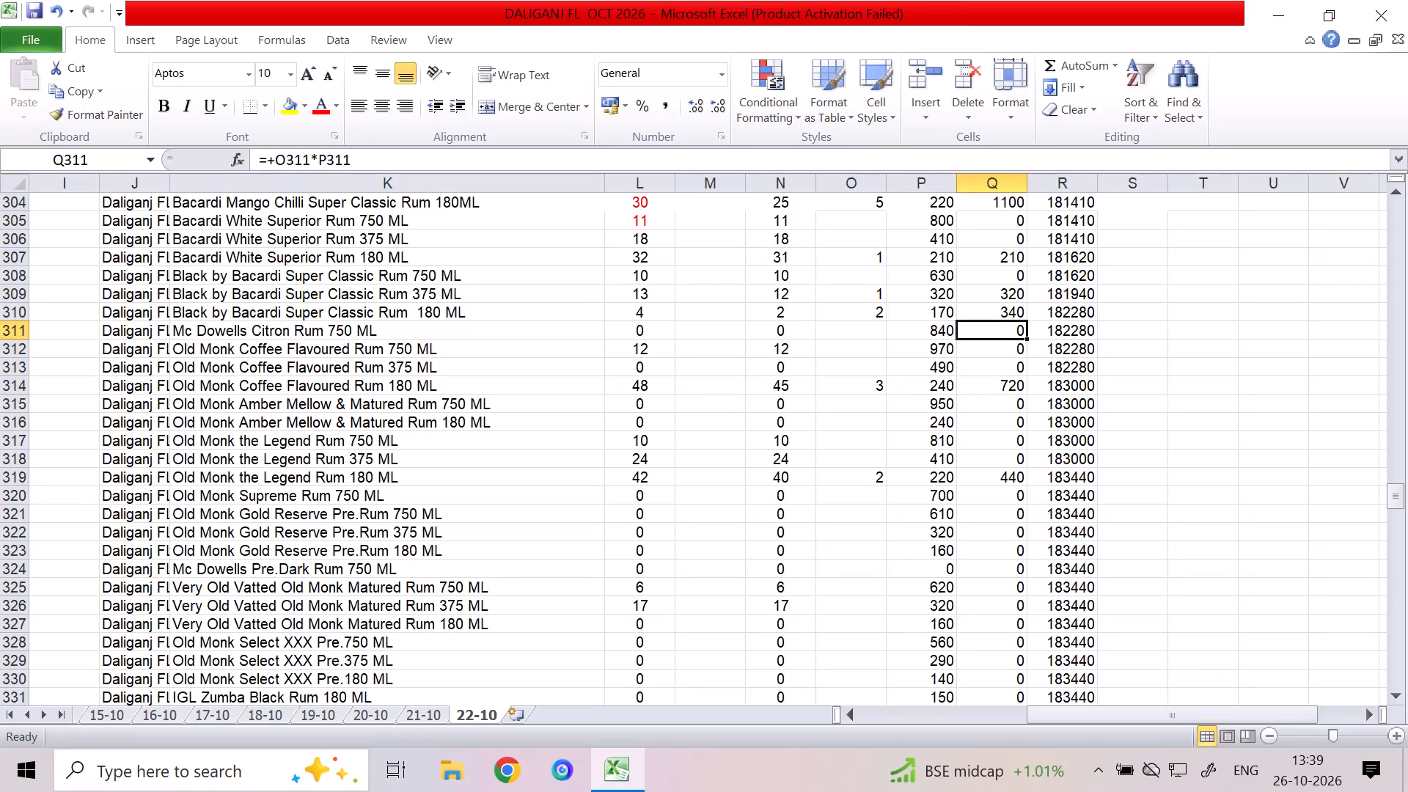
key(Up)
key(Up)
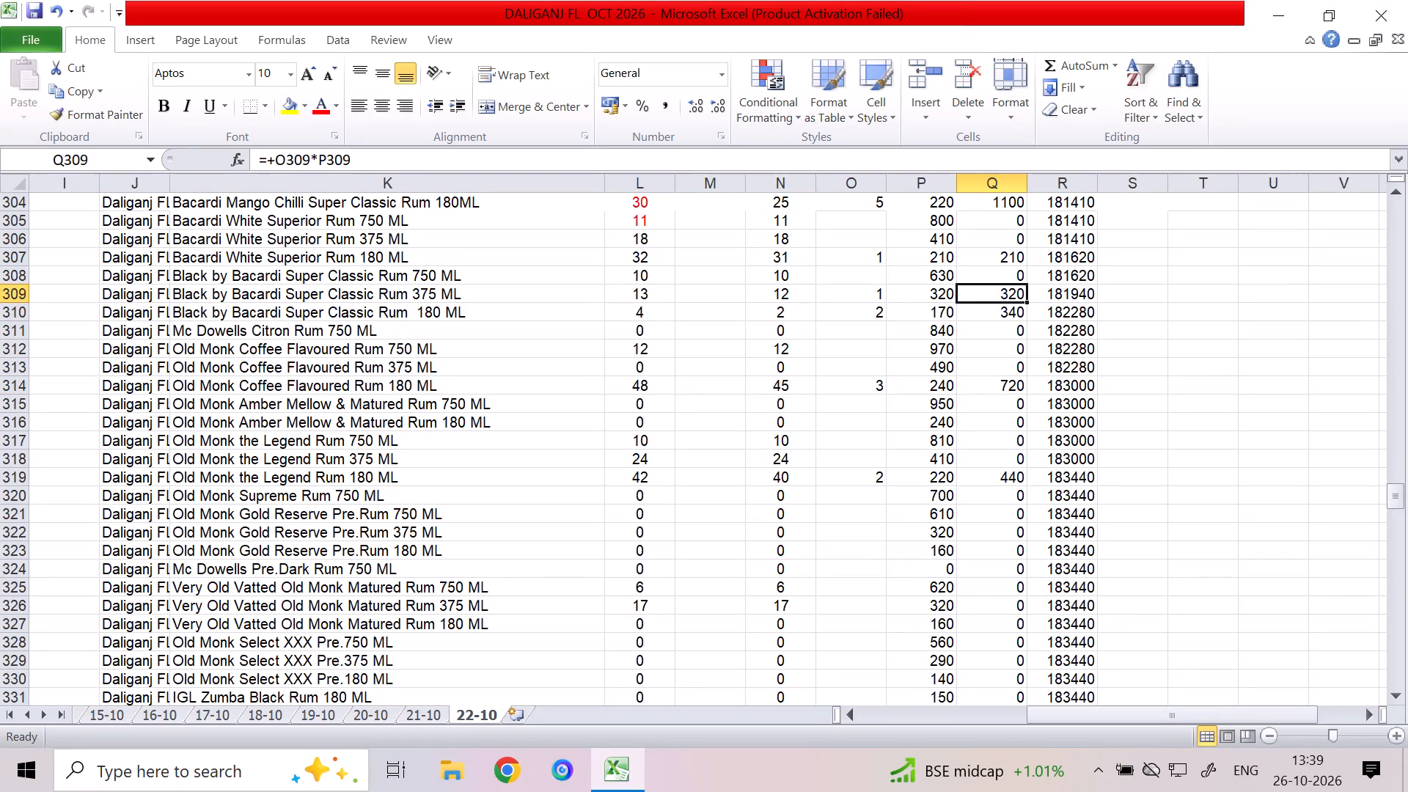
key(Right)
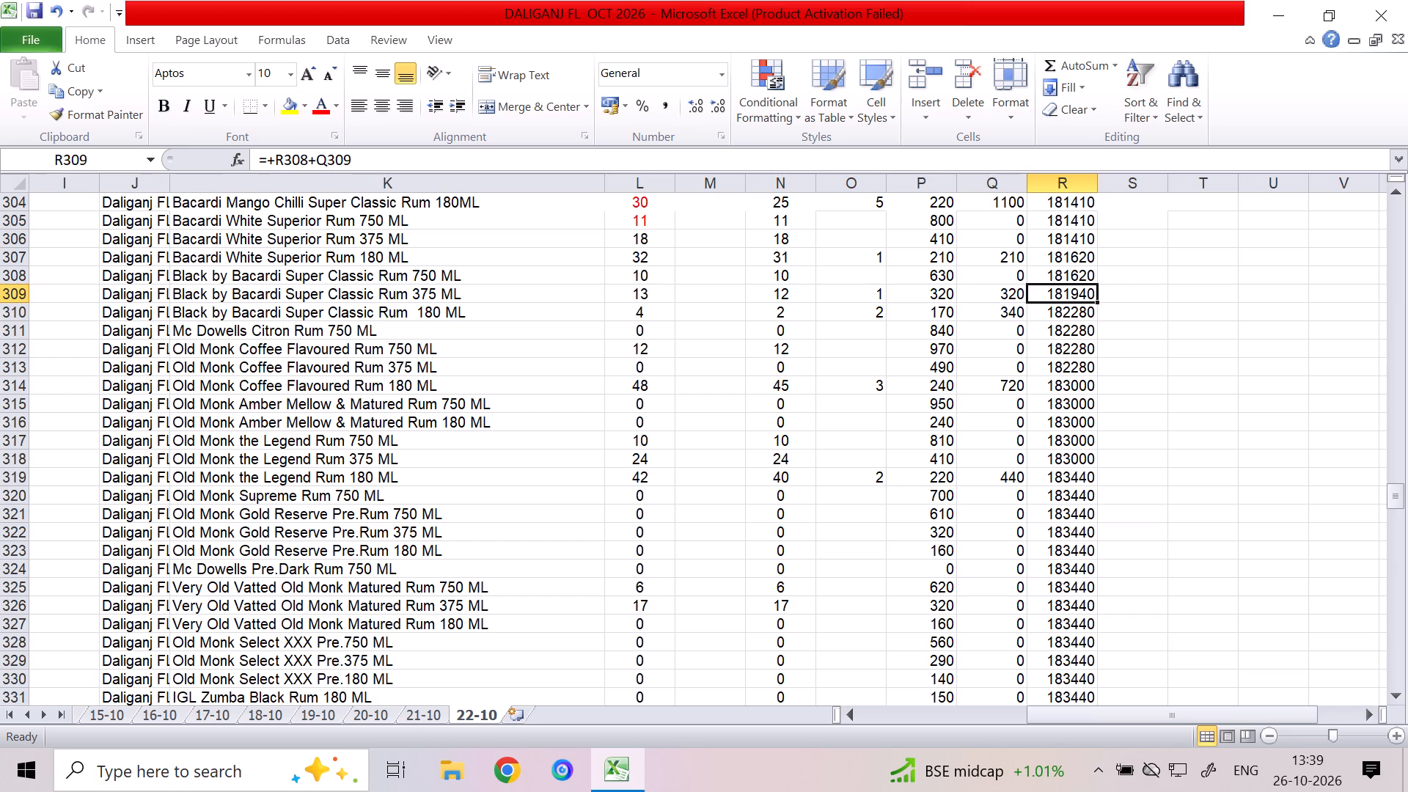
key(Left)
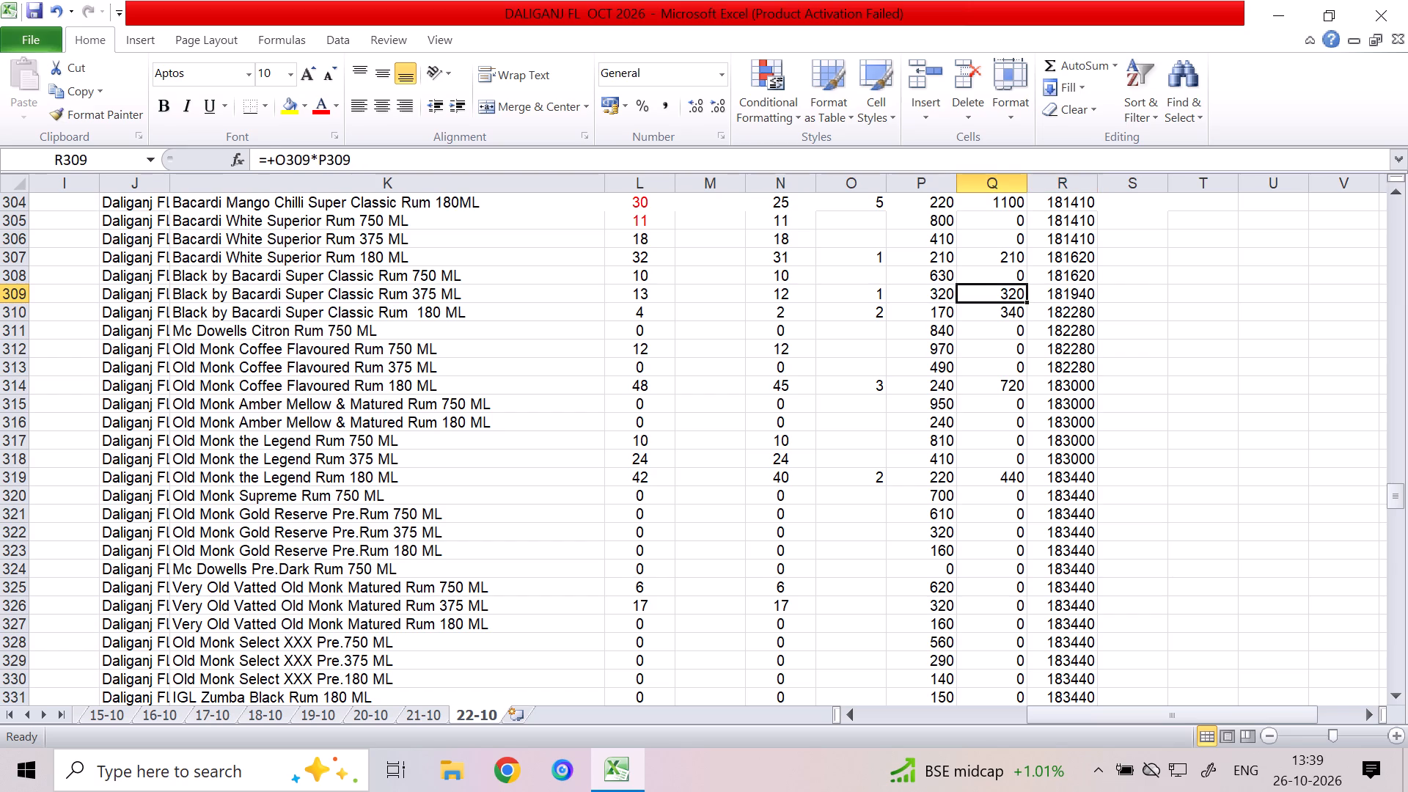
key(Left)
key(Right)
key(Up)
key(Up)
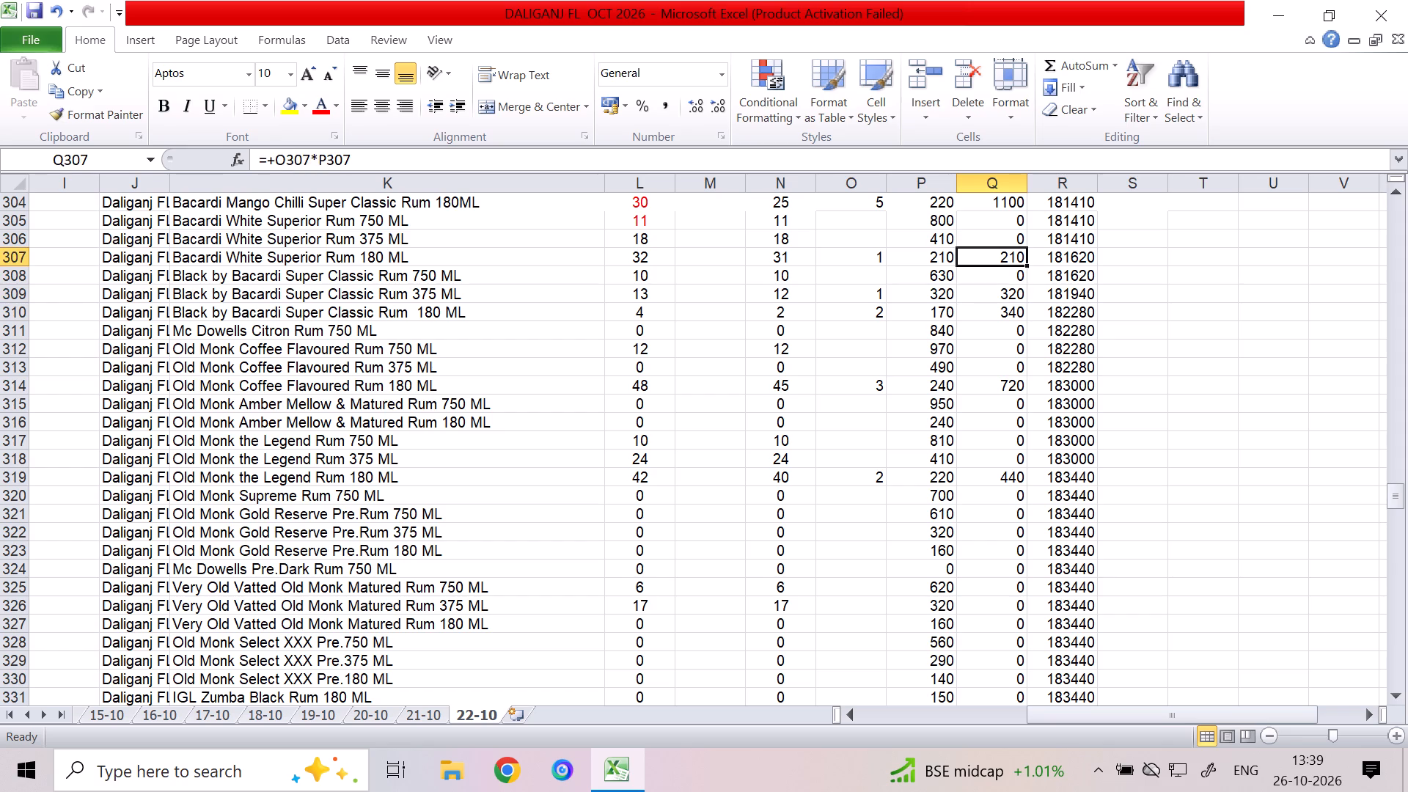
key(Up)
key(Up)
key(Up)
key(Up)
key(Down)
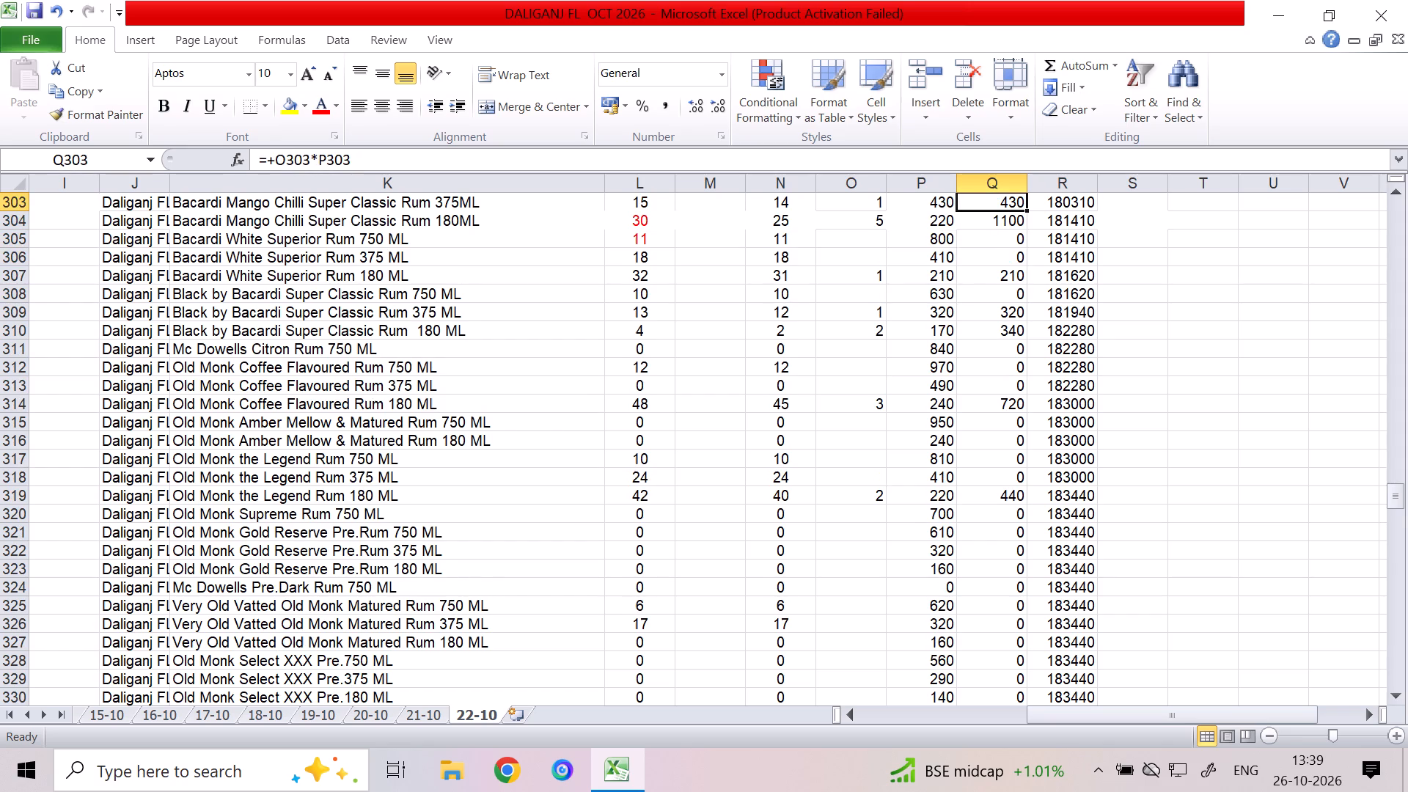
key(Up)
key(Up)
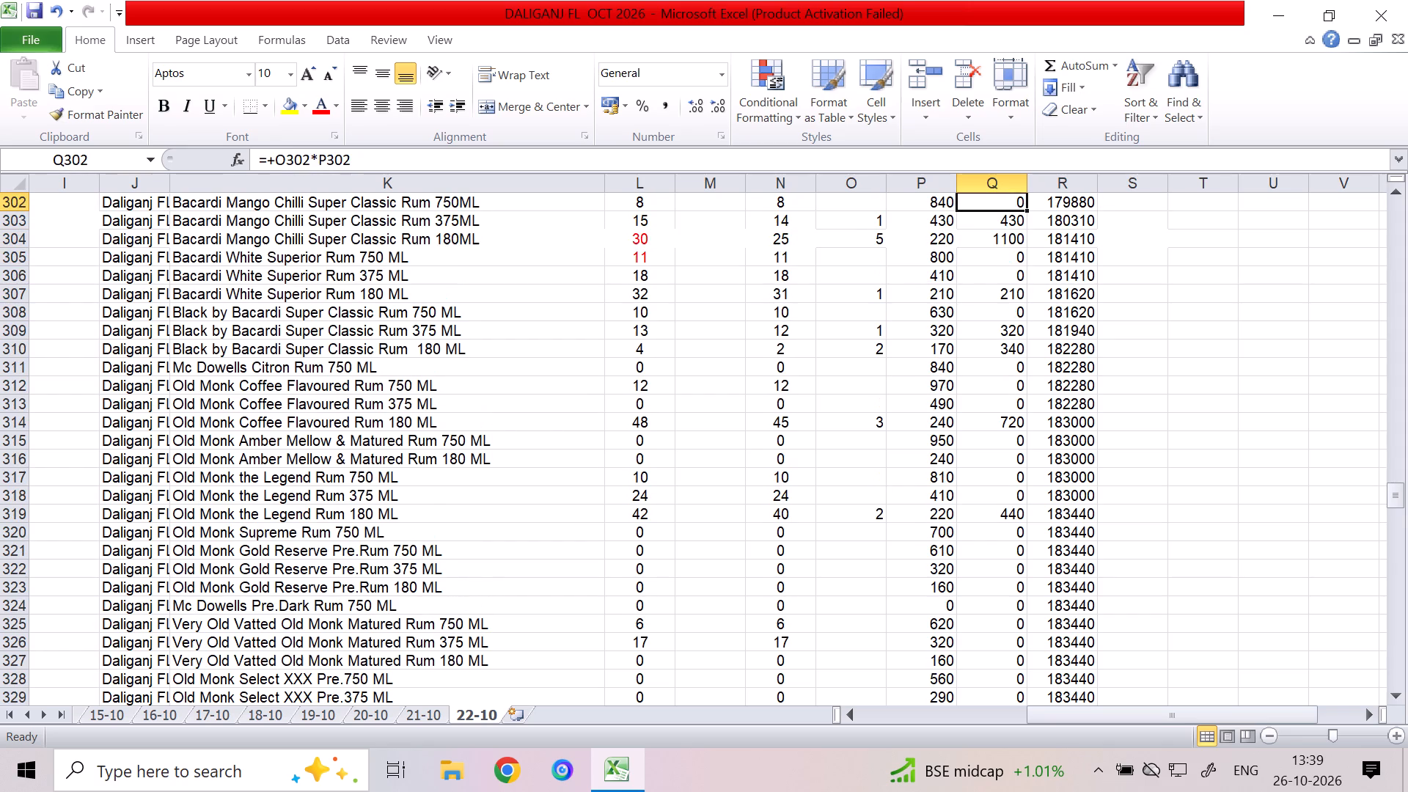
key(Up)
key(Up)
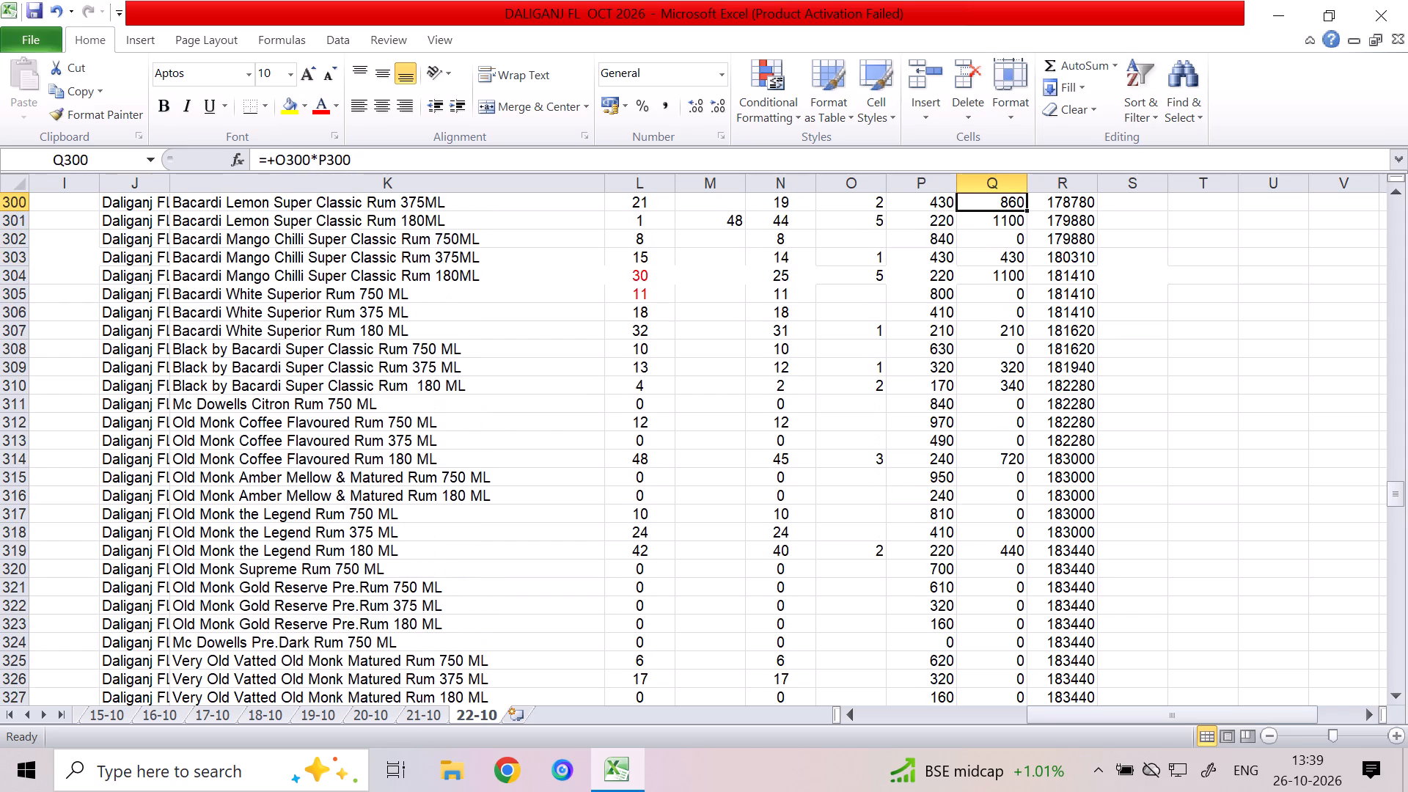
key(Up)
key(Up)
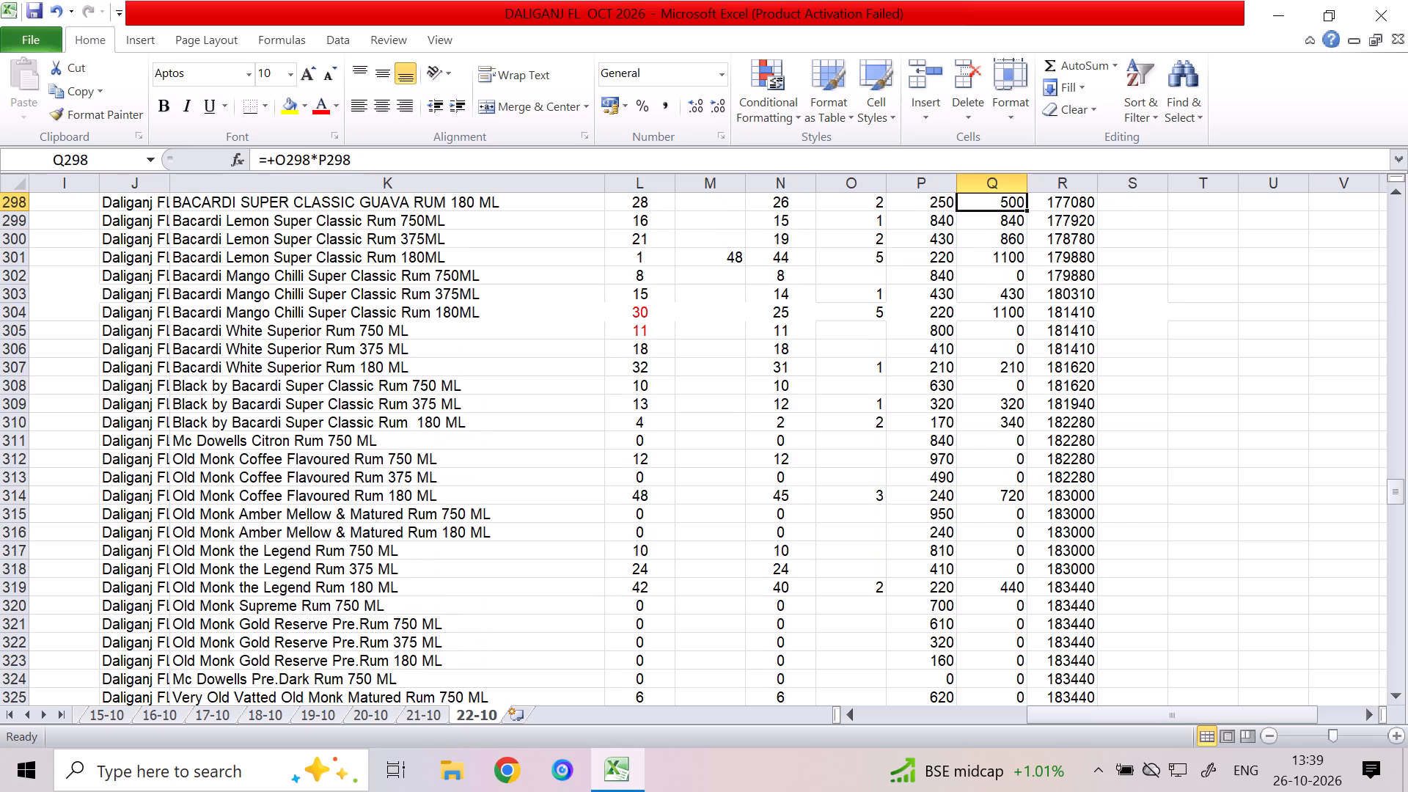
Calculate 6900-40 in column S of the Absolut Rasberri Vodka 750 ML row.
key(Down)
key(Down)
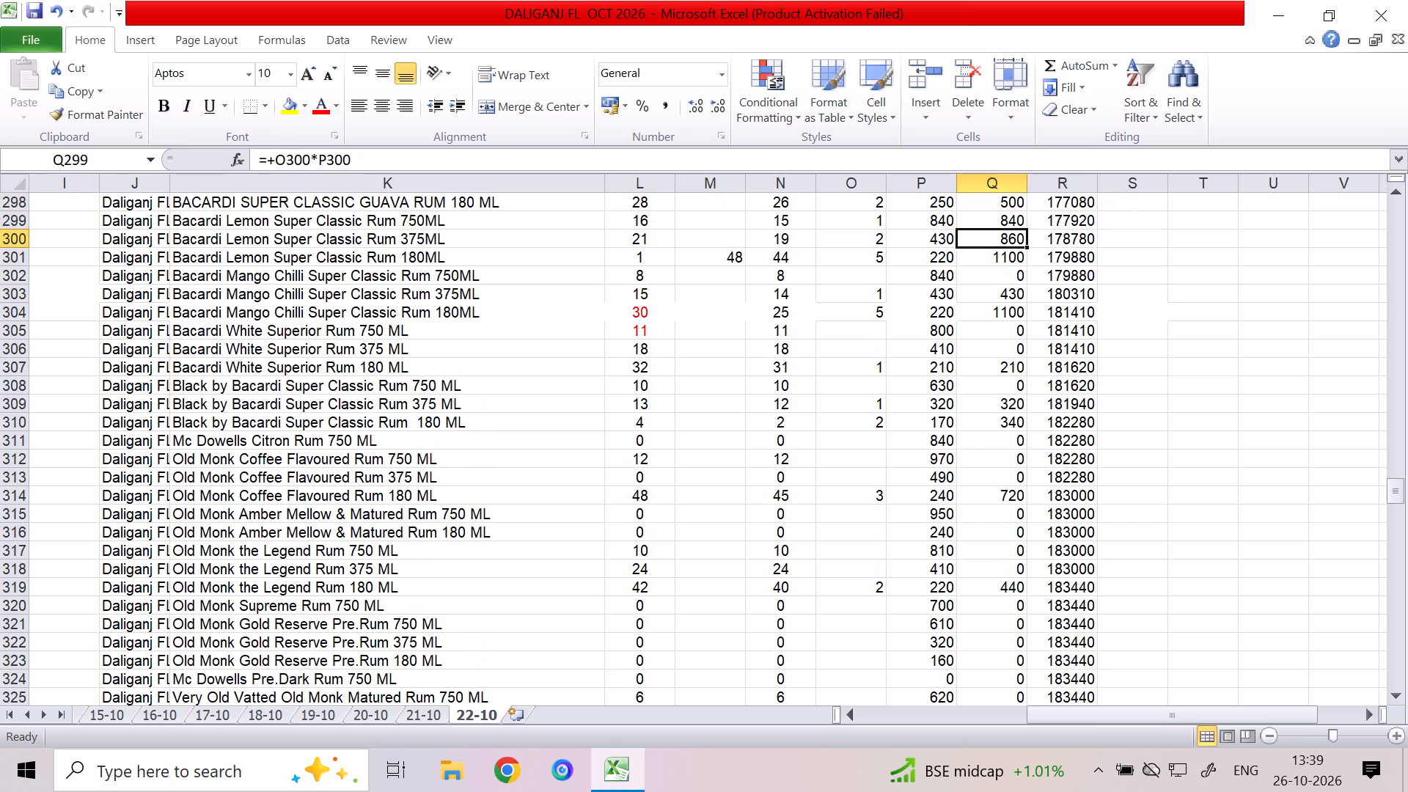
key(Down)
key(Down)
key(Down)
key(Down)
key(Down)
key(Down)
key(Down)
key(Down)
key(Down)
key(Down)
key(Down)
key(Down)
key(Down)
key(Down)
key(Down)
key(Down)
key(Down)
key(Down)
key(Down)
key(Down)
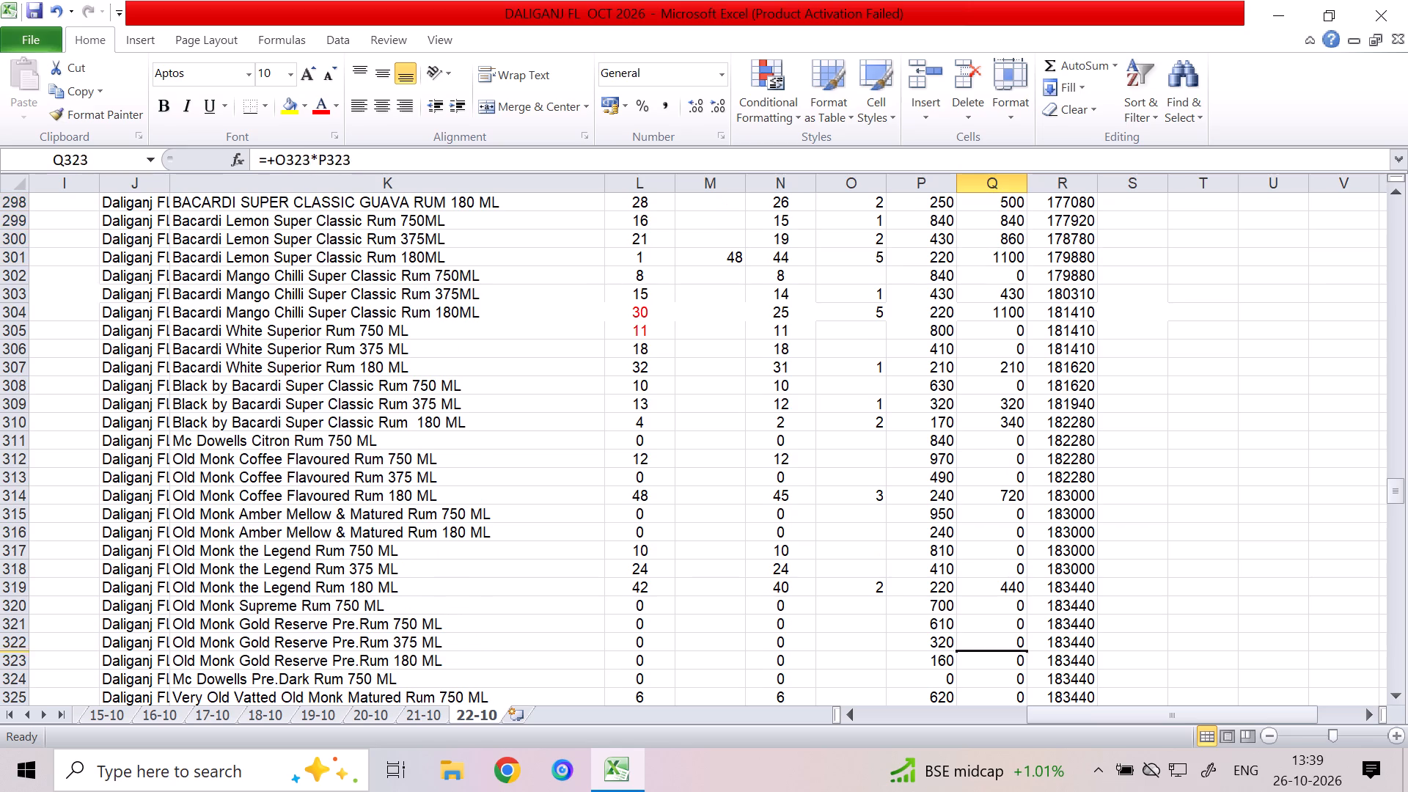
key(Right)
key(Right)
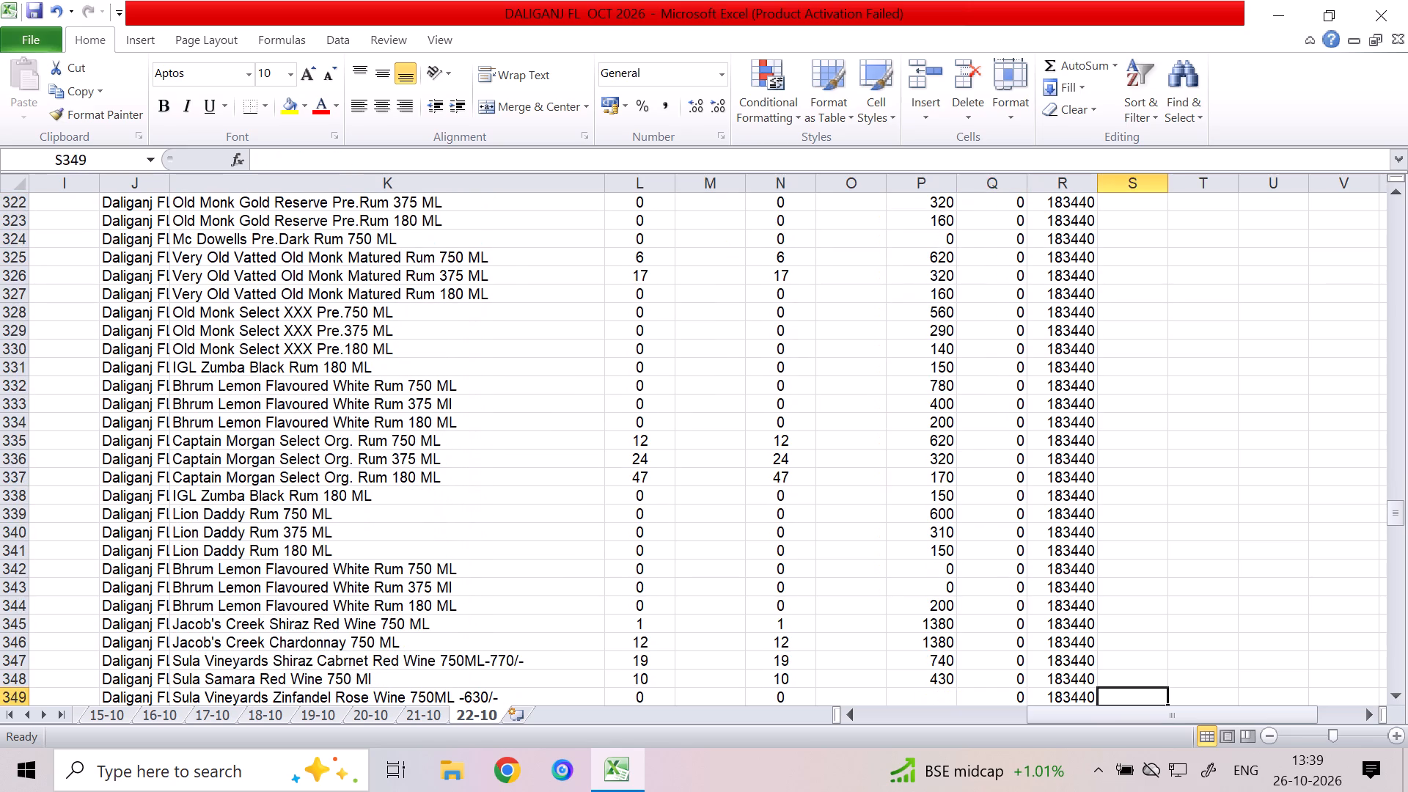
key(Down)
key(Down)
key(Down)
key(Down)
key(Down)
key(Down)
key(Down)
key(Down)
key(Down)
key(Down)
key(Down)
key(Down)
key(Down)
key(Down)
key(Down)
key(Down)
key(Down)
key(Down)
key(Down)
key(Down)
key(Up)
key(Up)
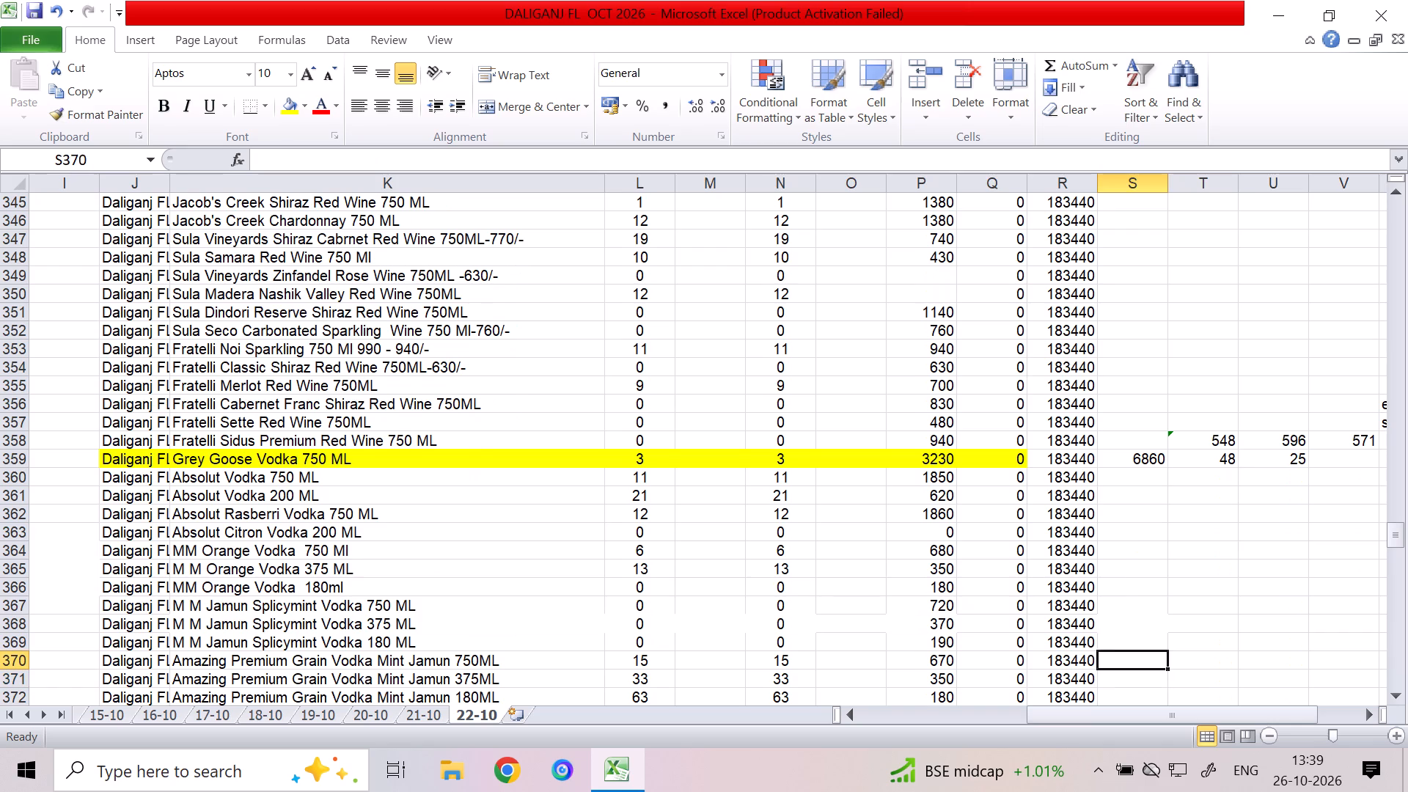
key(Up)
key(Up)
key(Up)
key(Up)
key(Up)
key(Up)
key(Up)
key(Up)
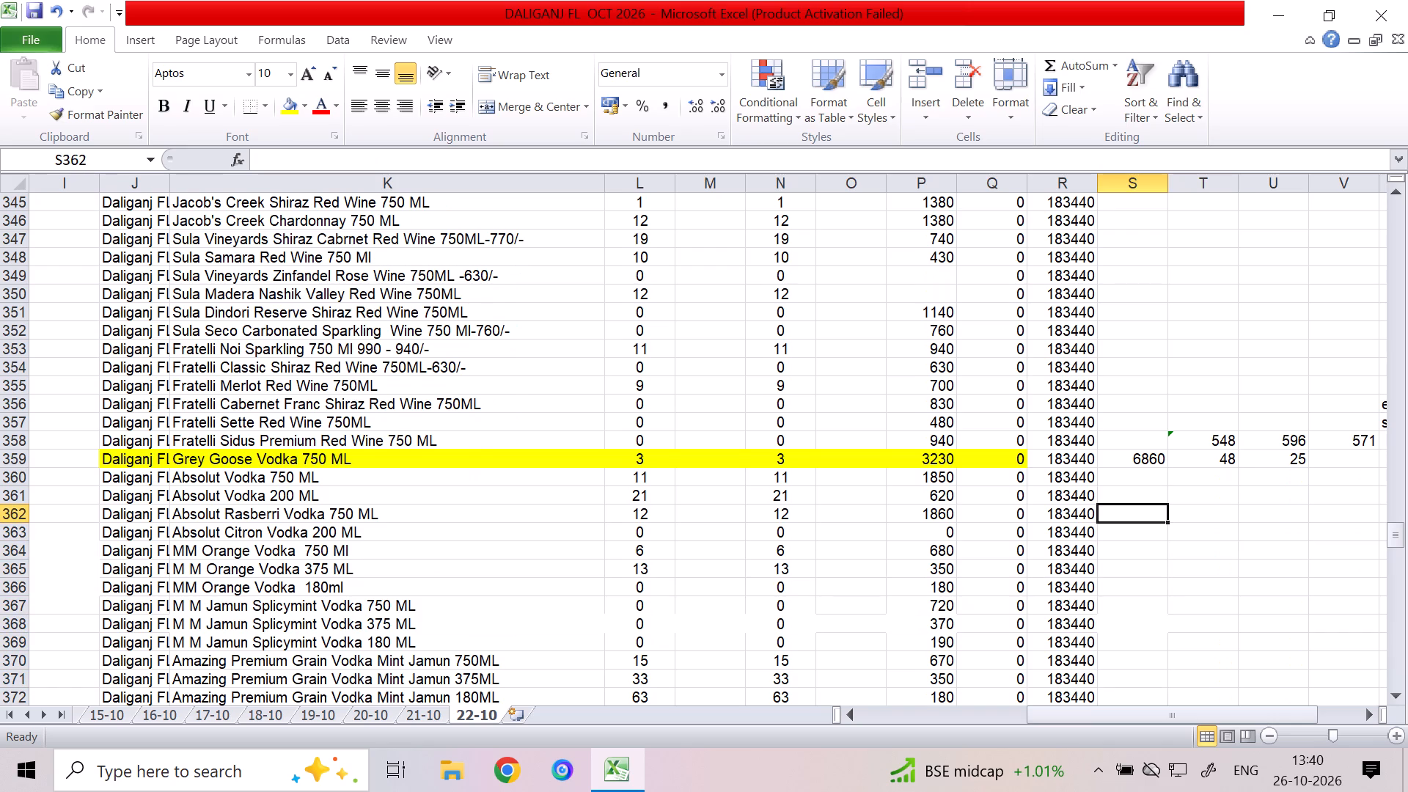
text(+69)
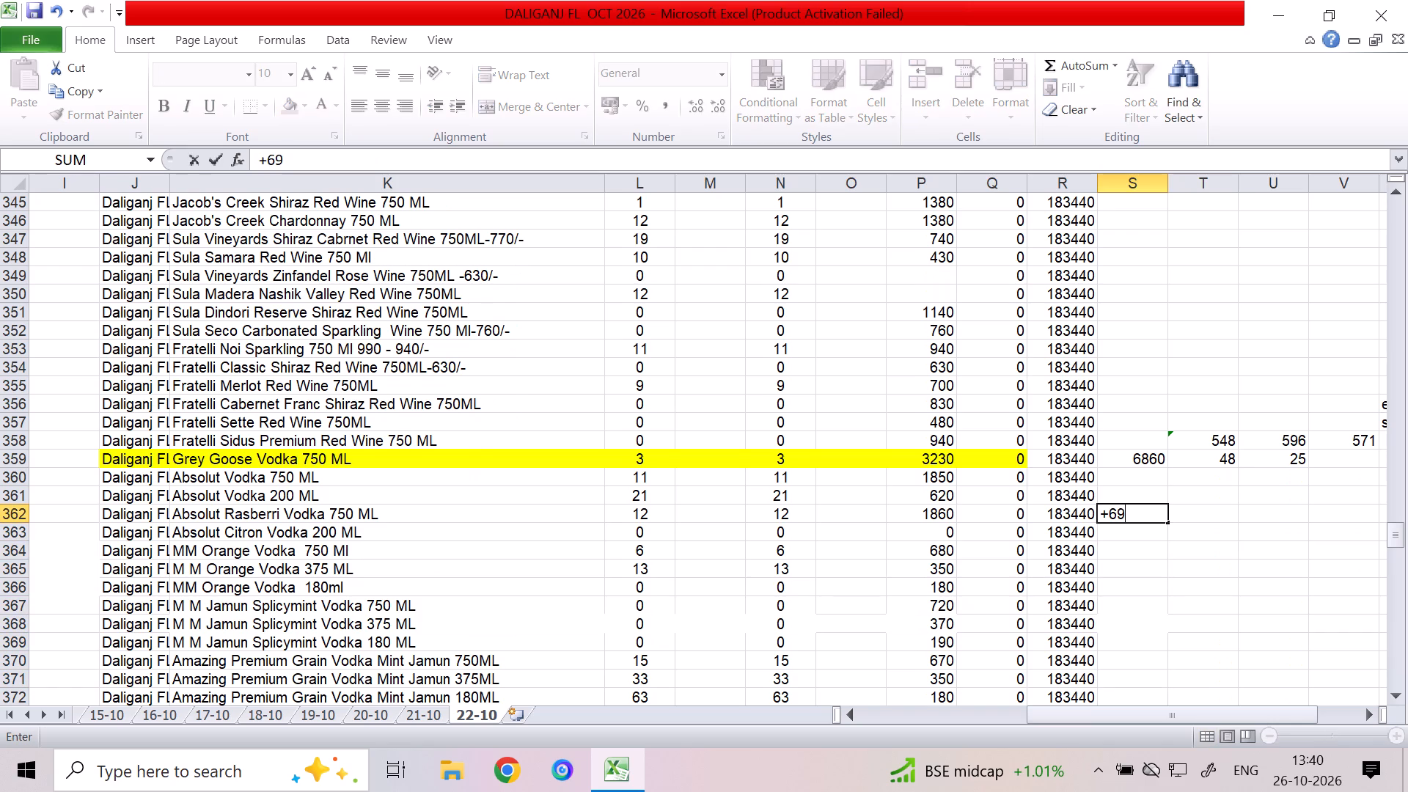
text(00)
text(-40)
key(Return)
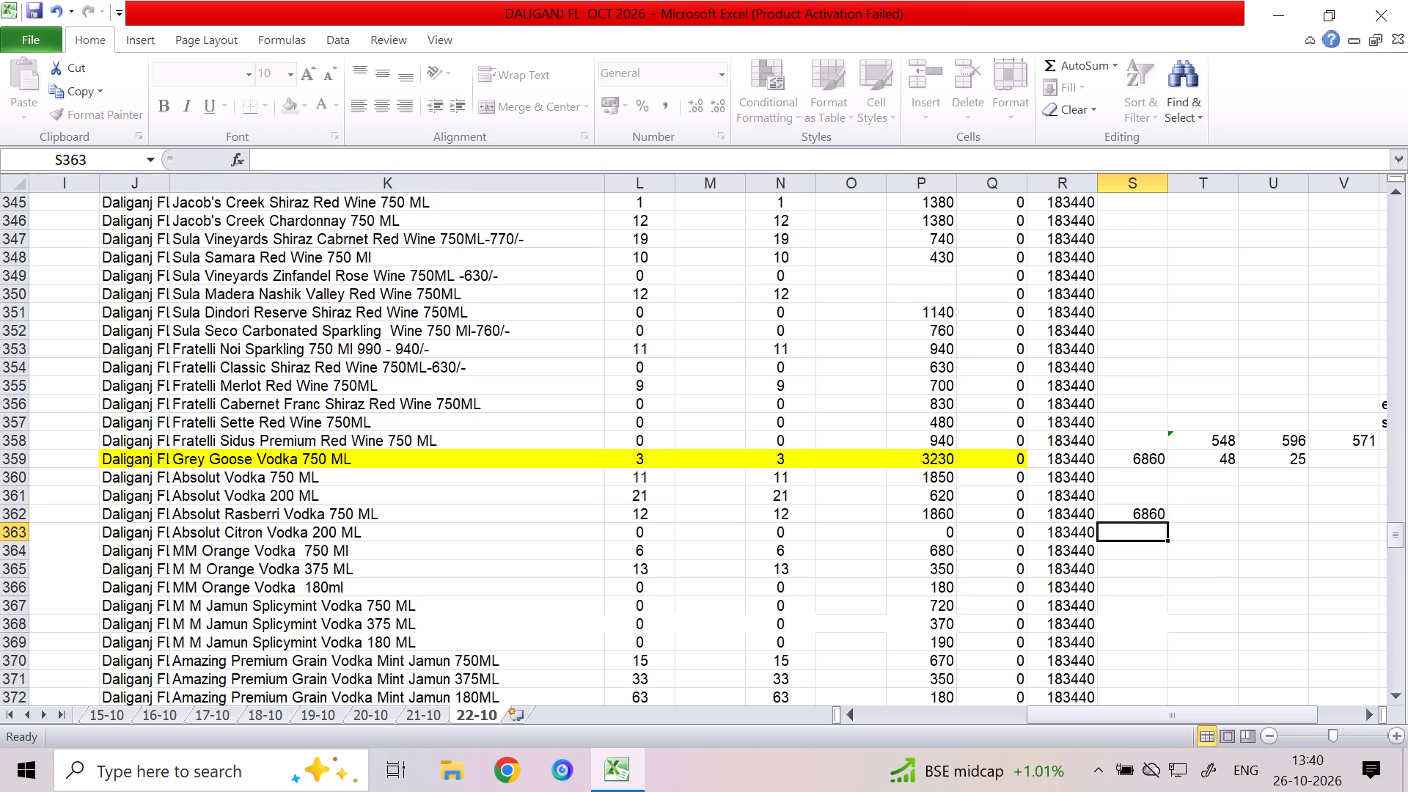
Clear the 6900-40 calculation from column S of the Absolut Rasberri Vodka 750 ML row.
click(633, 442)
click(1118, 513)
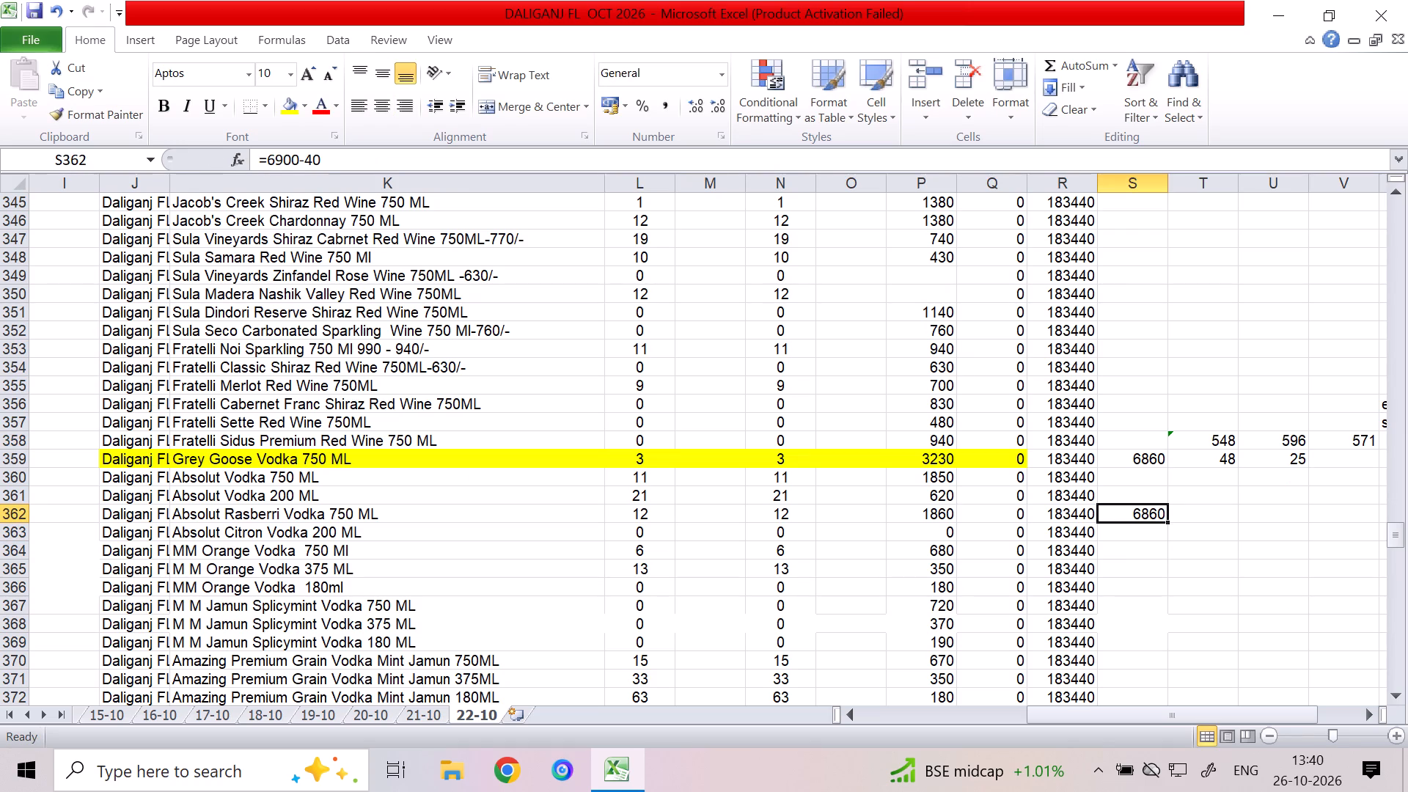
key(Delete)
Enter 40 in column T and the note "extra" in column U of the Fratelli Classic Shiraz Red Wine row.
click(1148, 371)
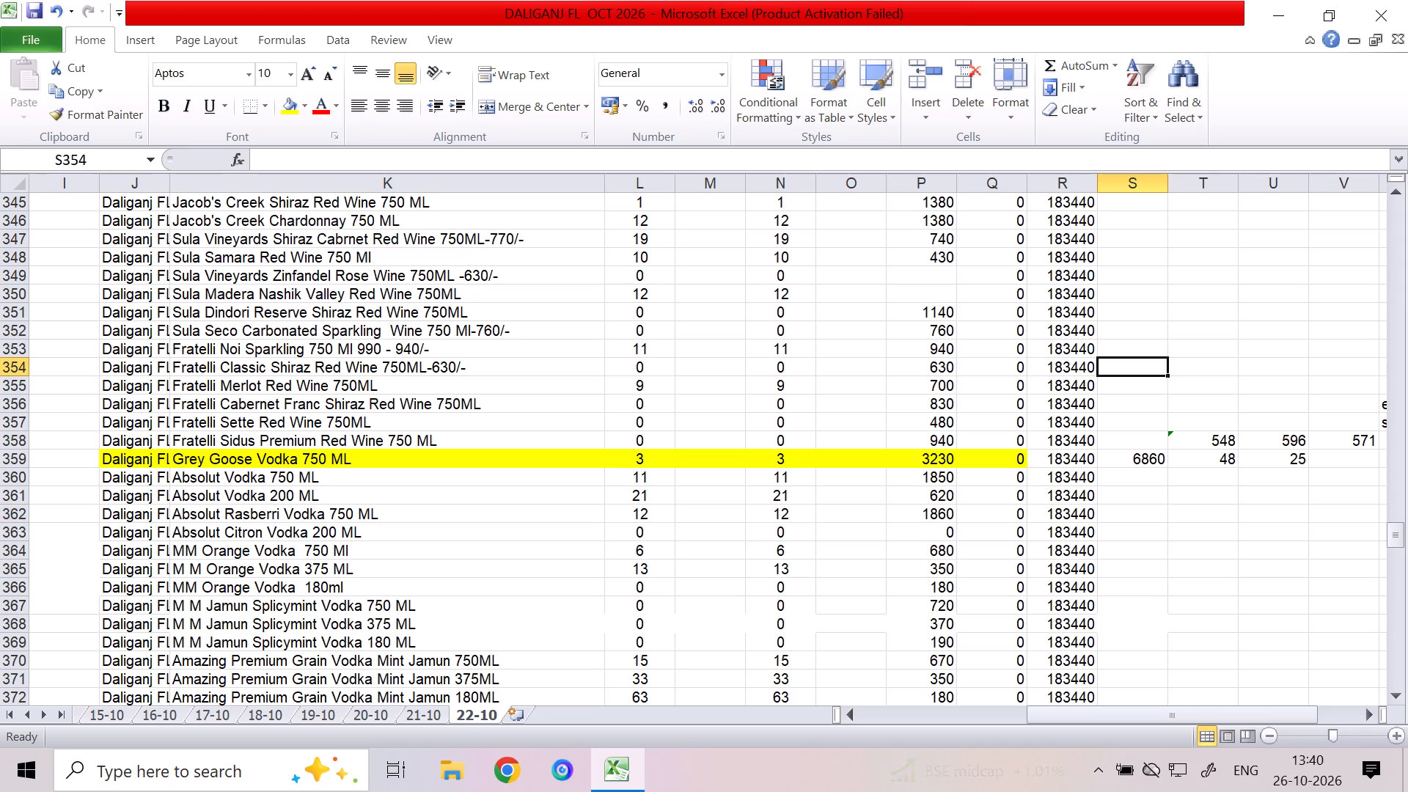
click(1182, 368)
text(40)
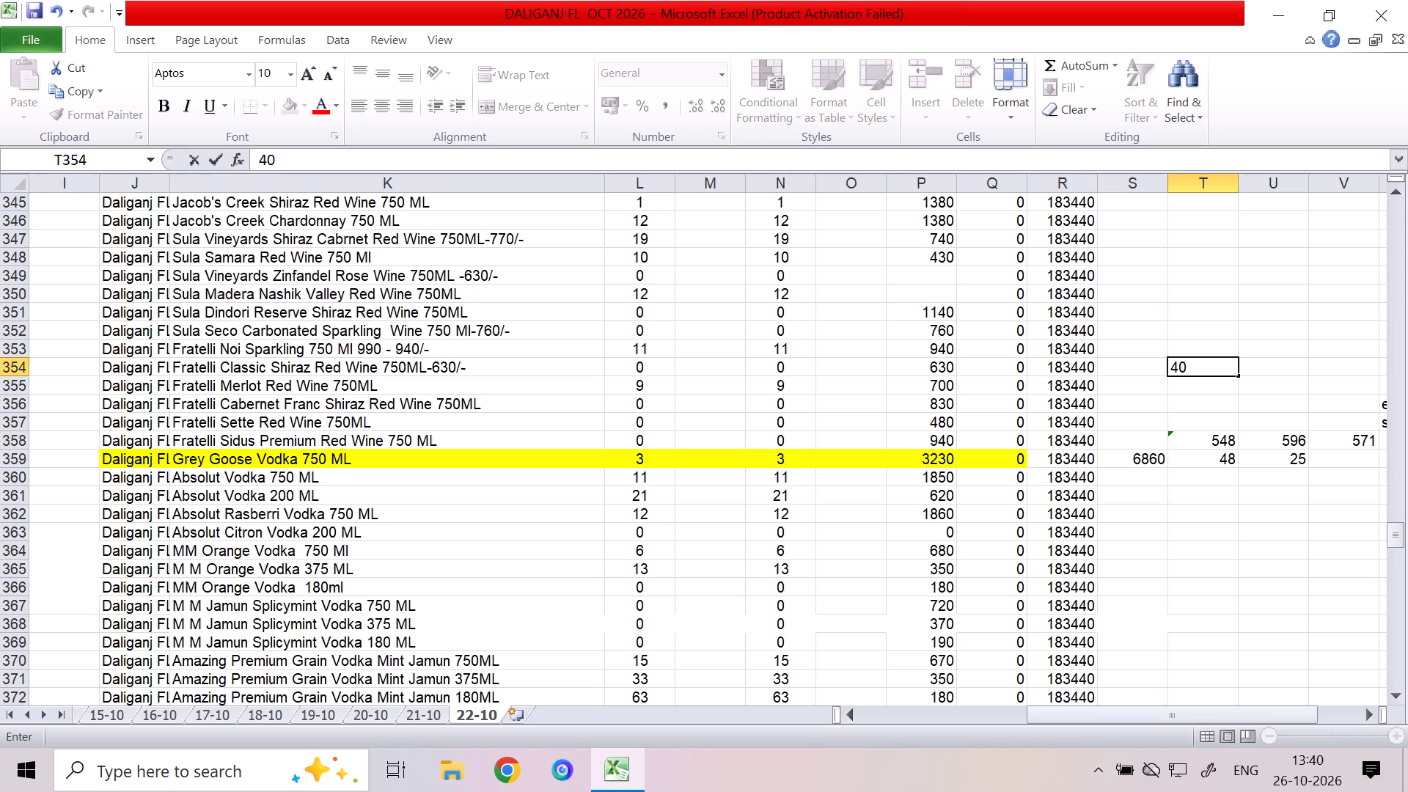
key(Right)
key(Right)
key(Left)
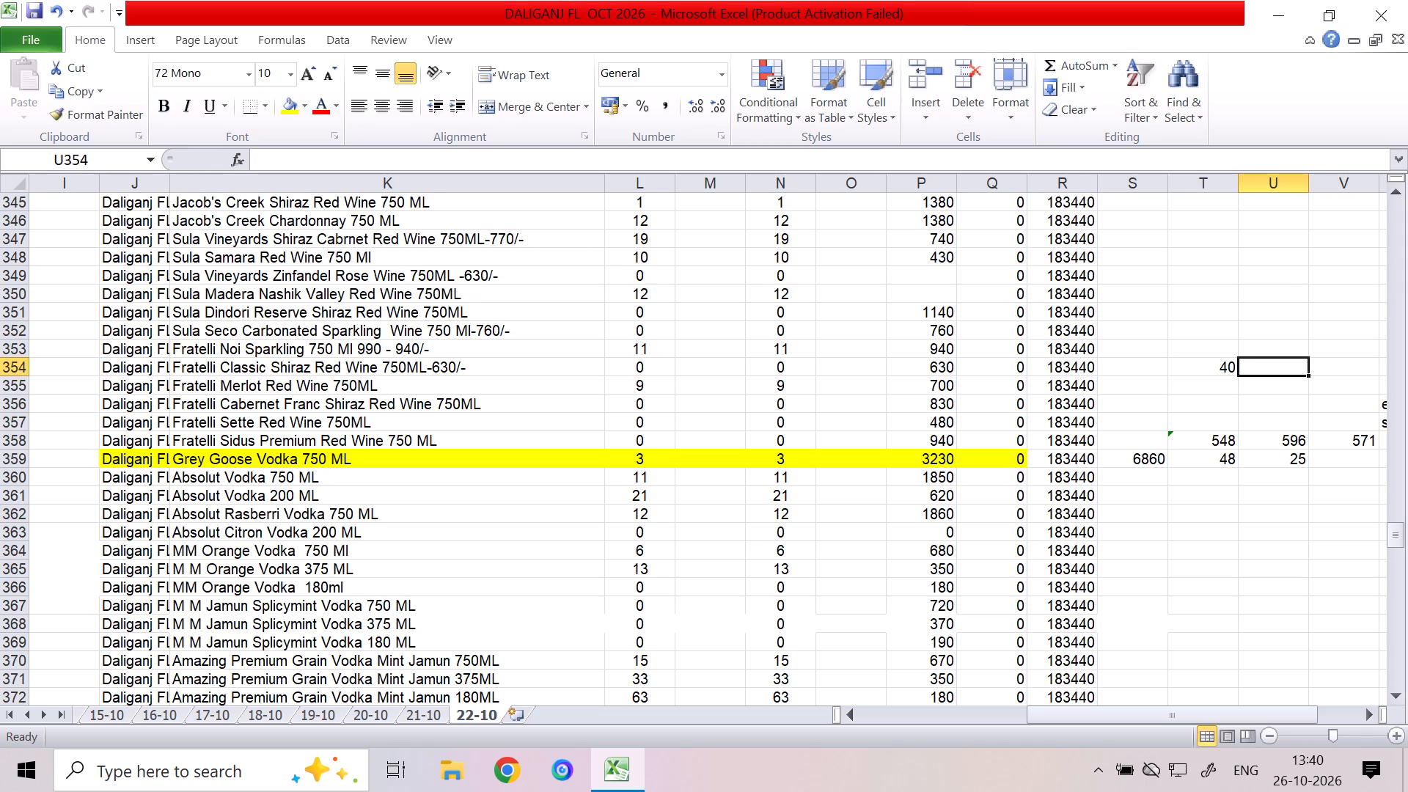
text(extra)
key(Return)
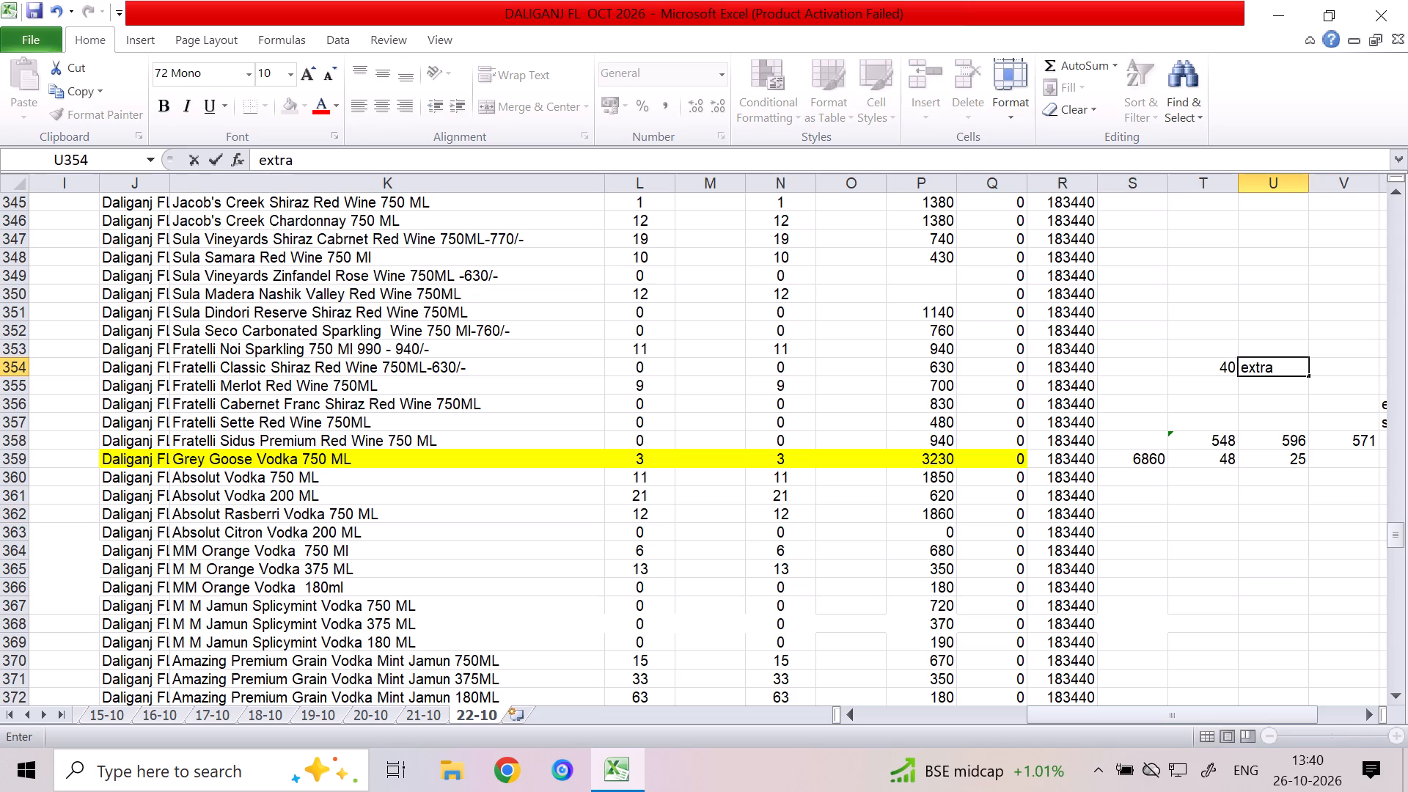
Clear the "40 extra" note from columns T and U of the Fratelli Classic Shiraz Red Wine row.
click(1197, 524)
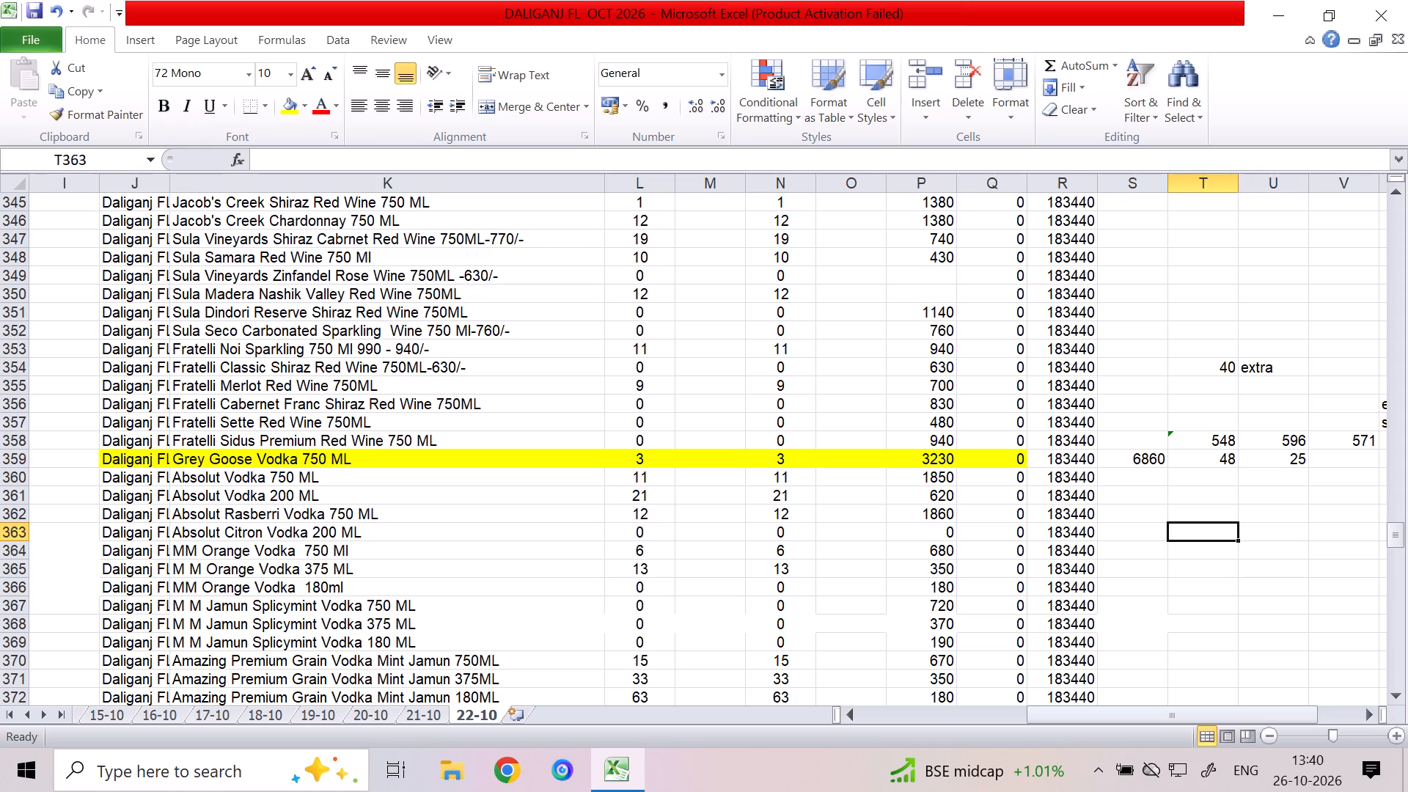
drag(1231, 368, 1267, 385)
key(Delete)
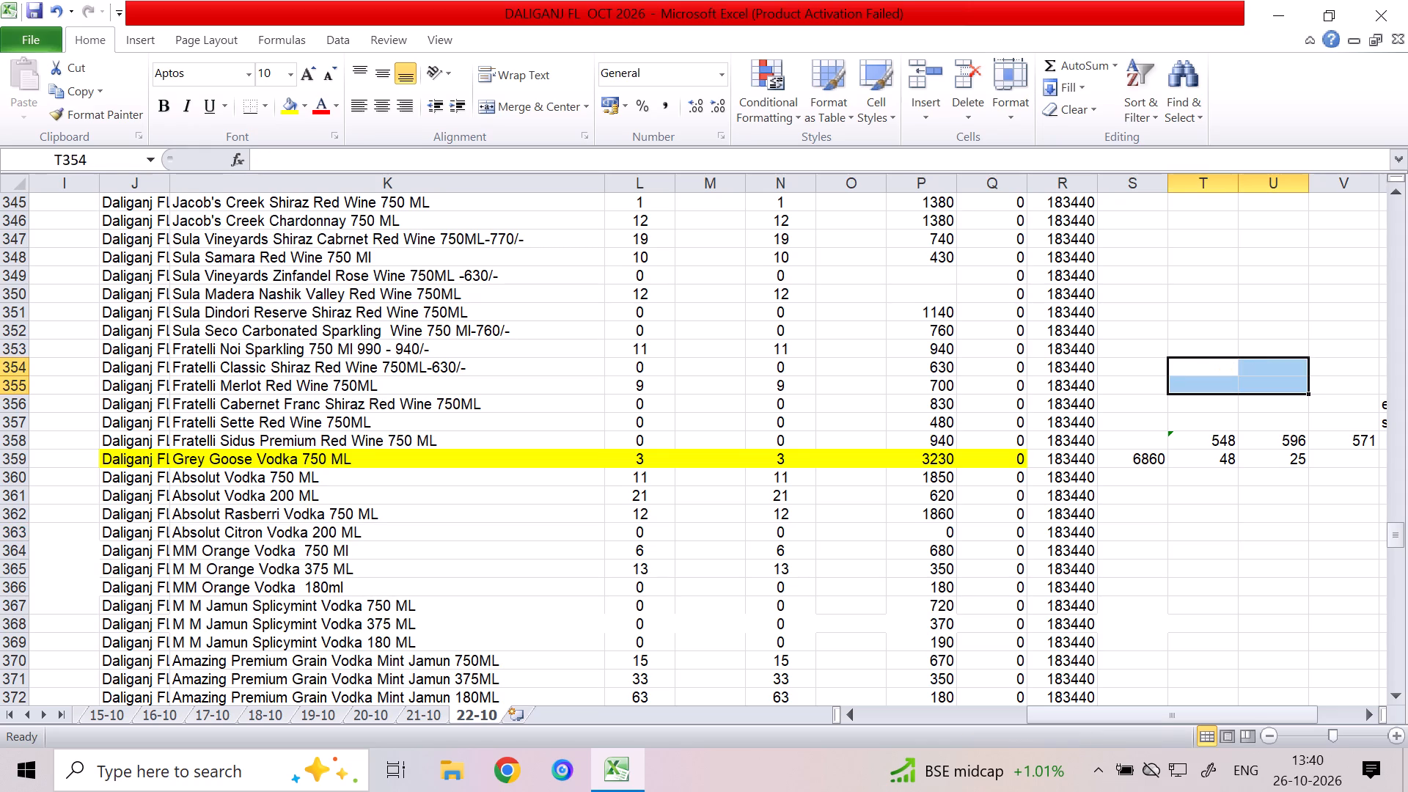
Enter 144 in column M of the Amazing Premium Grain Vodka Mint Jamun 180ML row.
click(1182, 493)
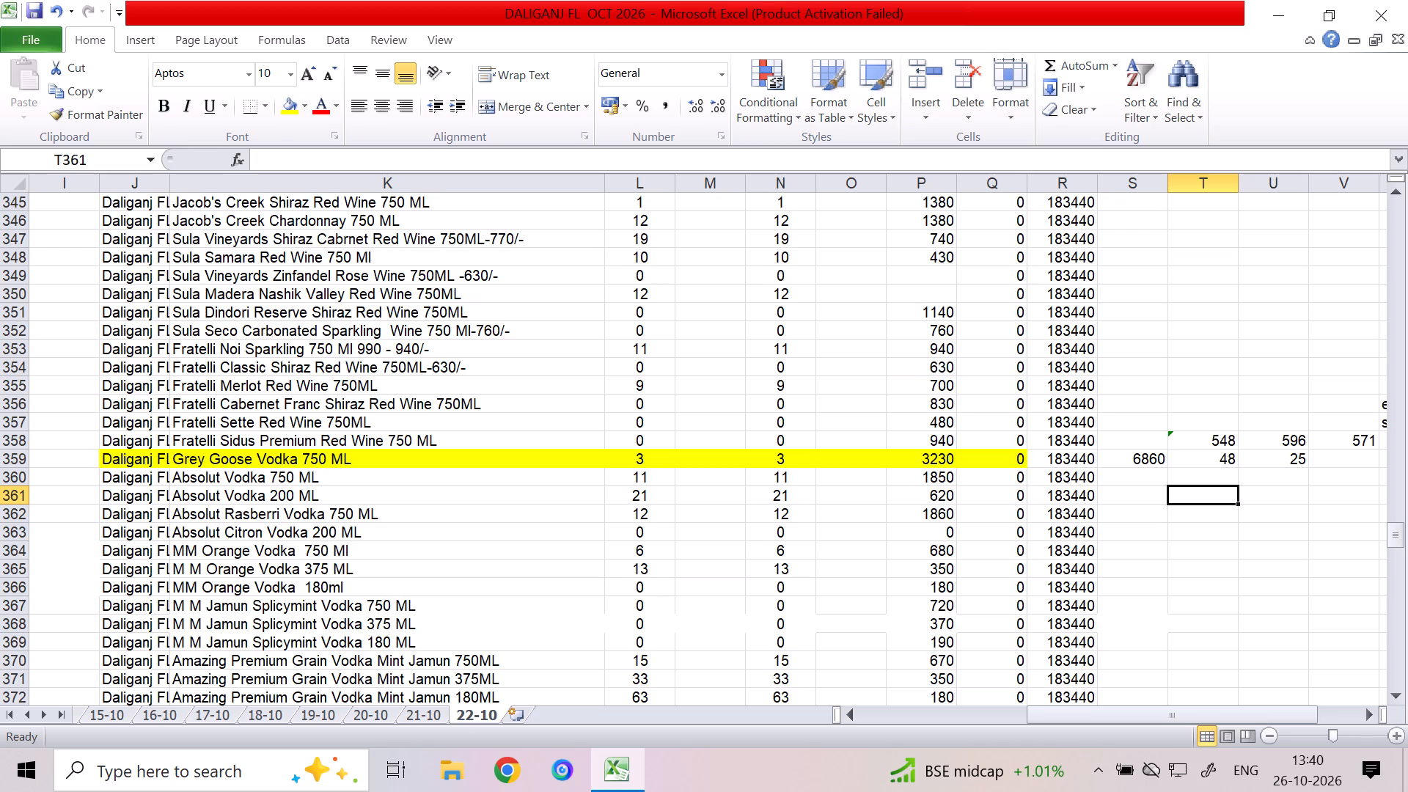
key(Left)
key(Left)
key(Up)
key(Left)
key(Left)
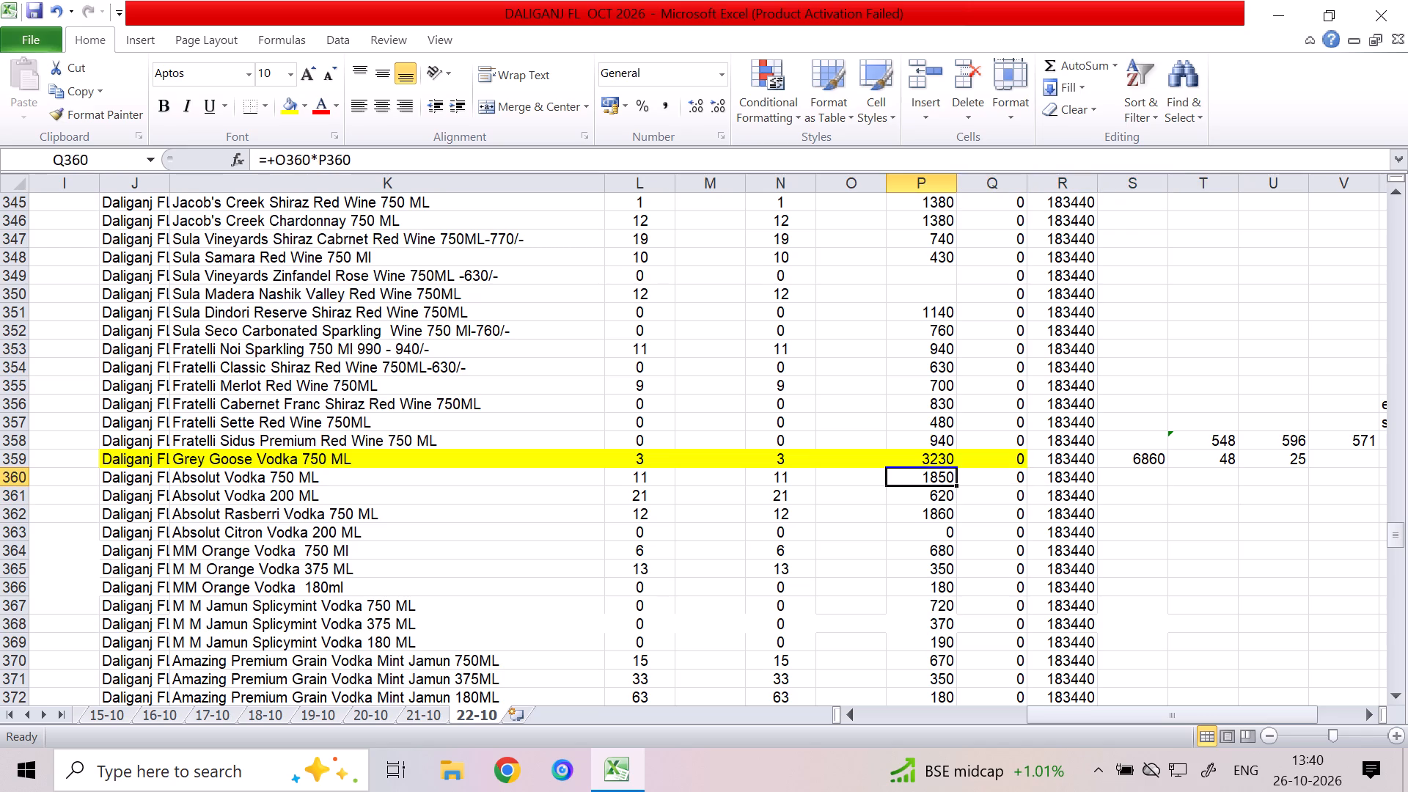
key(Left)
key(Left)
key(Right)
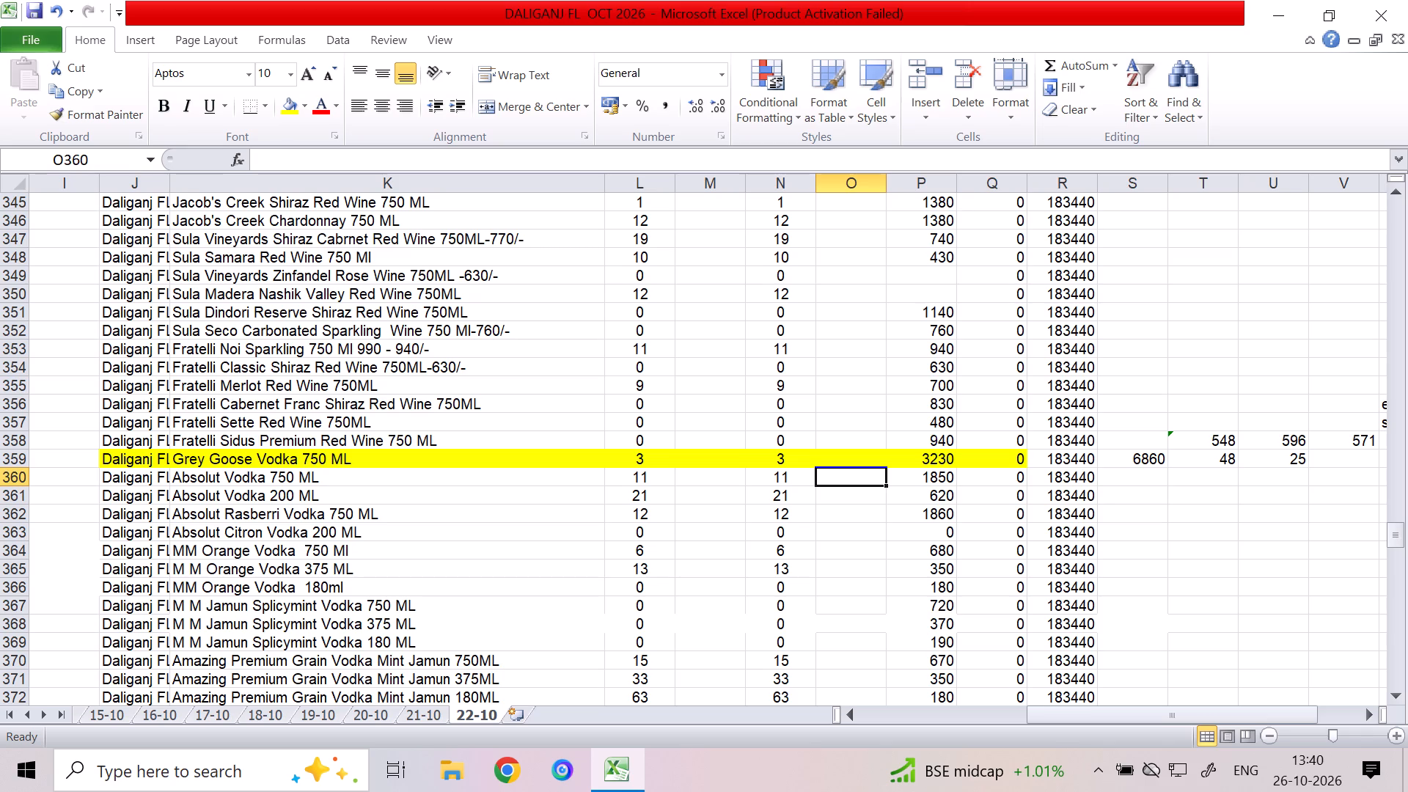
key(Down)
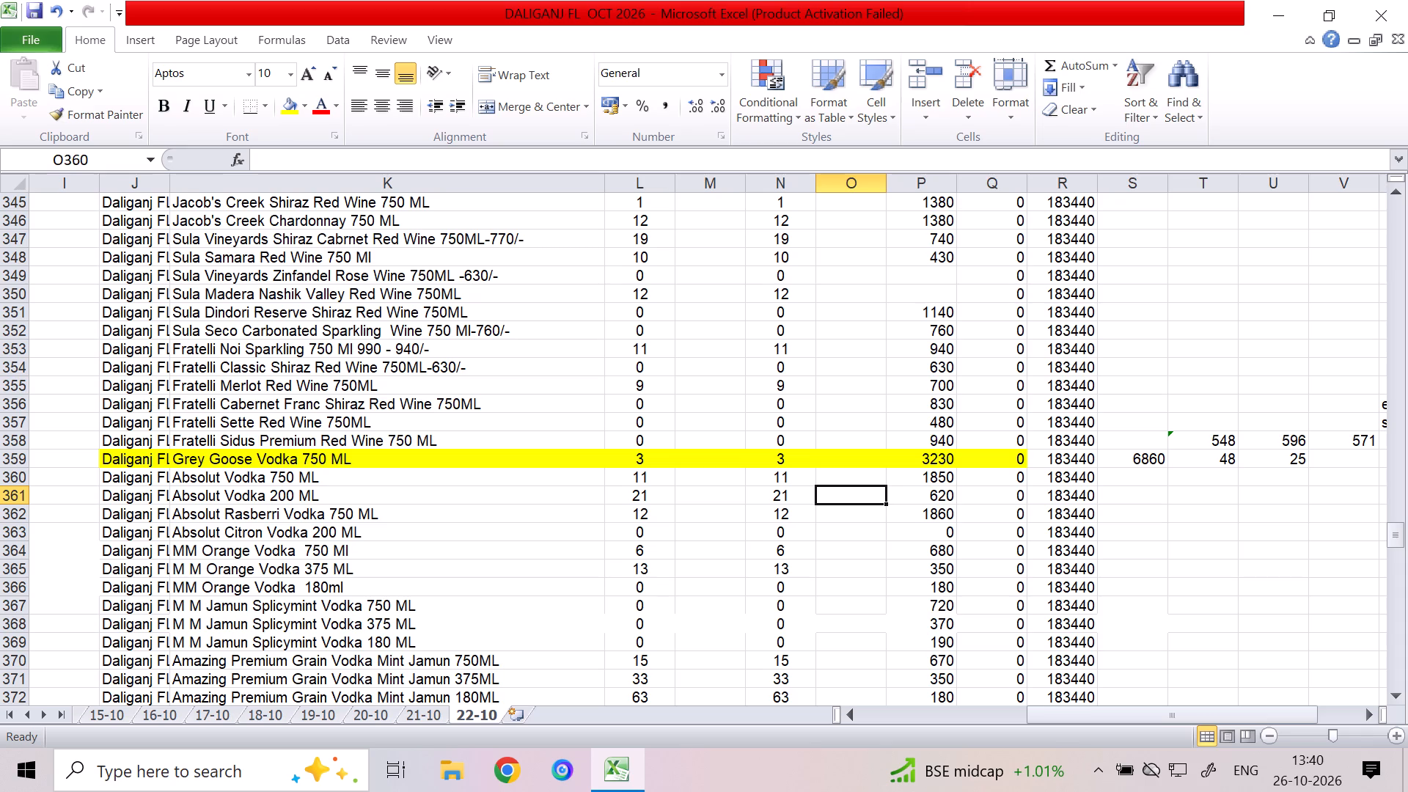
key(Left)
key(Down)
key(Down)
key(Left)
key(Left)
key(Down)
key(Left)
key(Down)
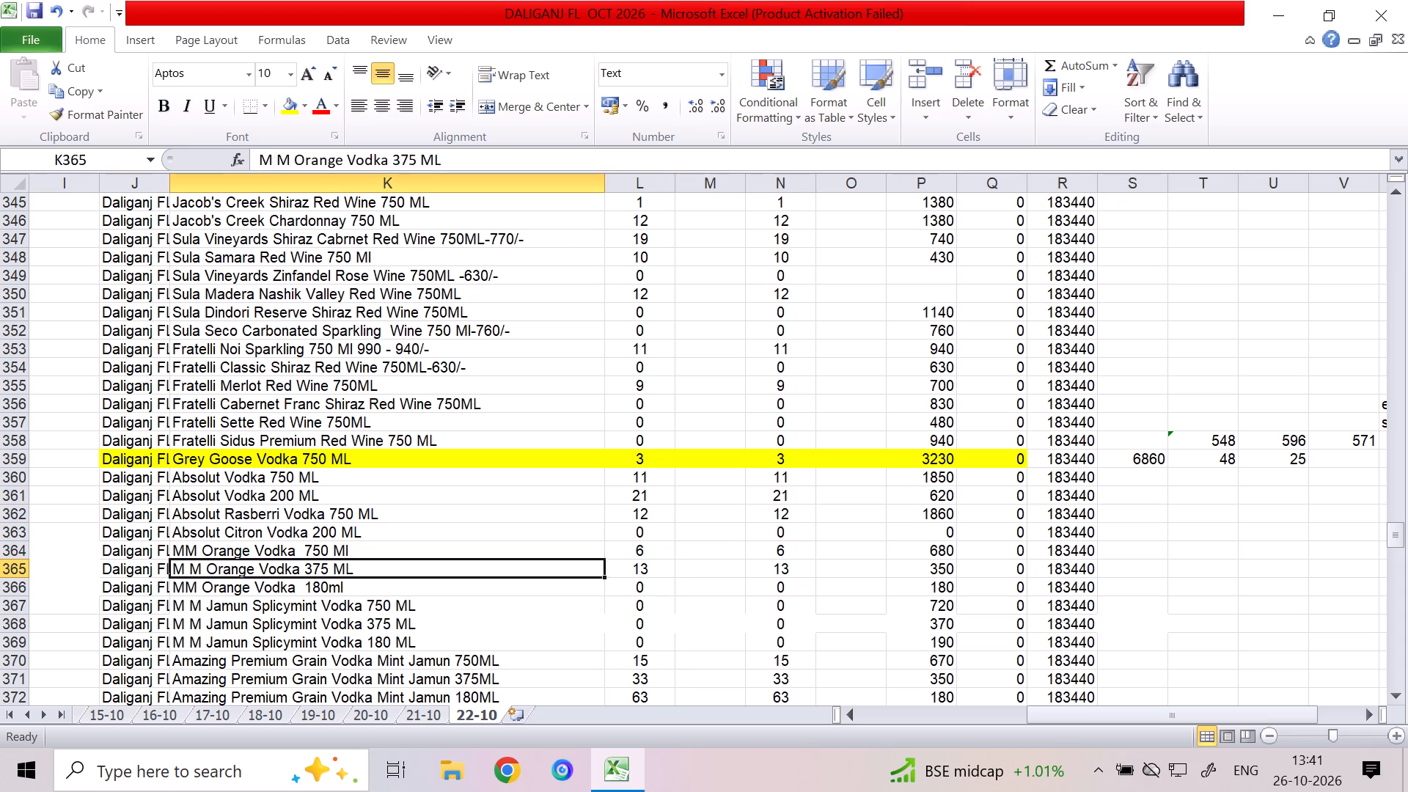
key(Right)
key(Down)
key(Down)
key(Down)
key(Down)
key(Right)
key(Down)
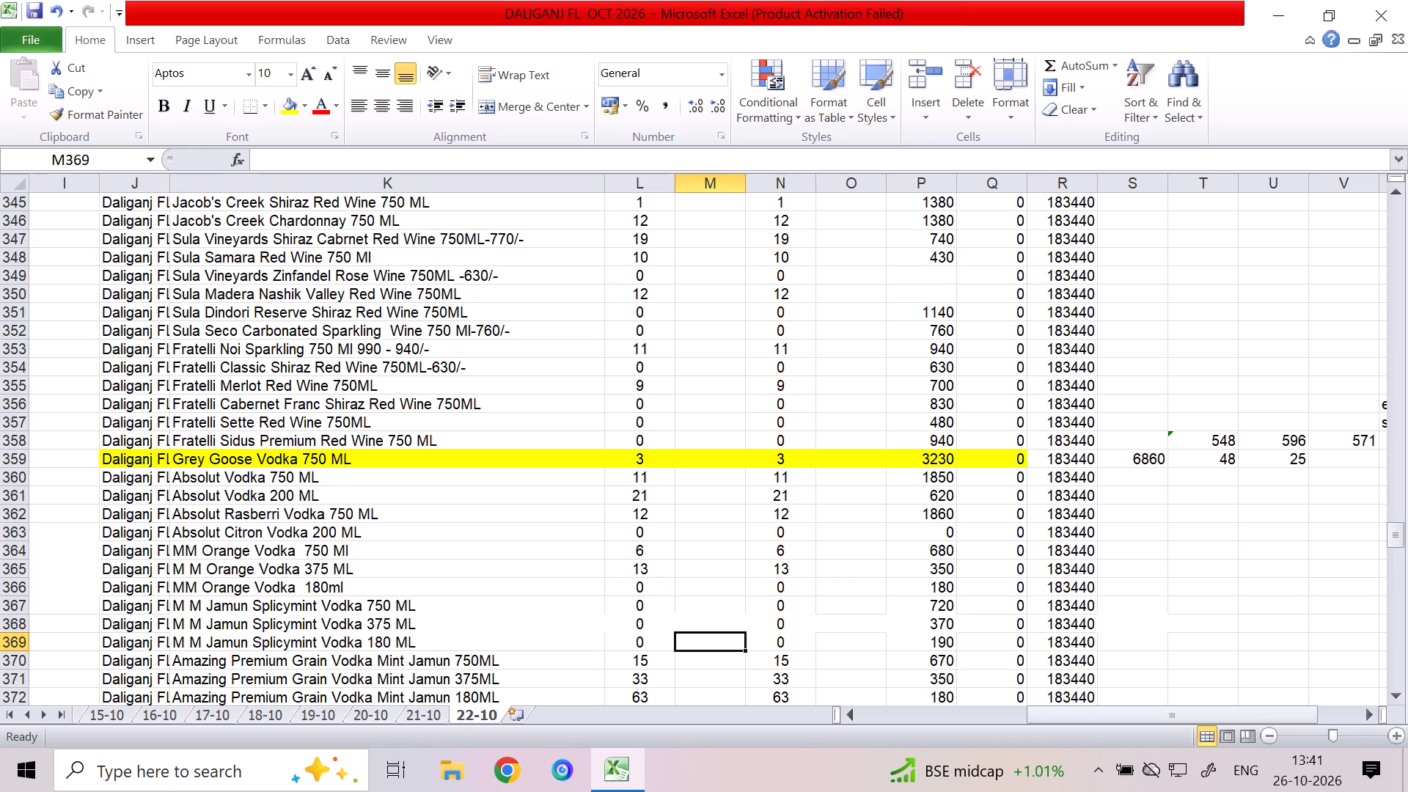
key(Right)
key(Down)
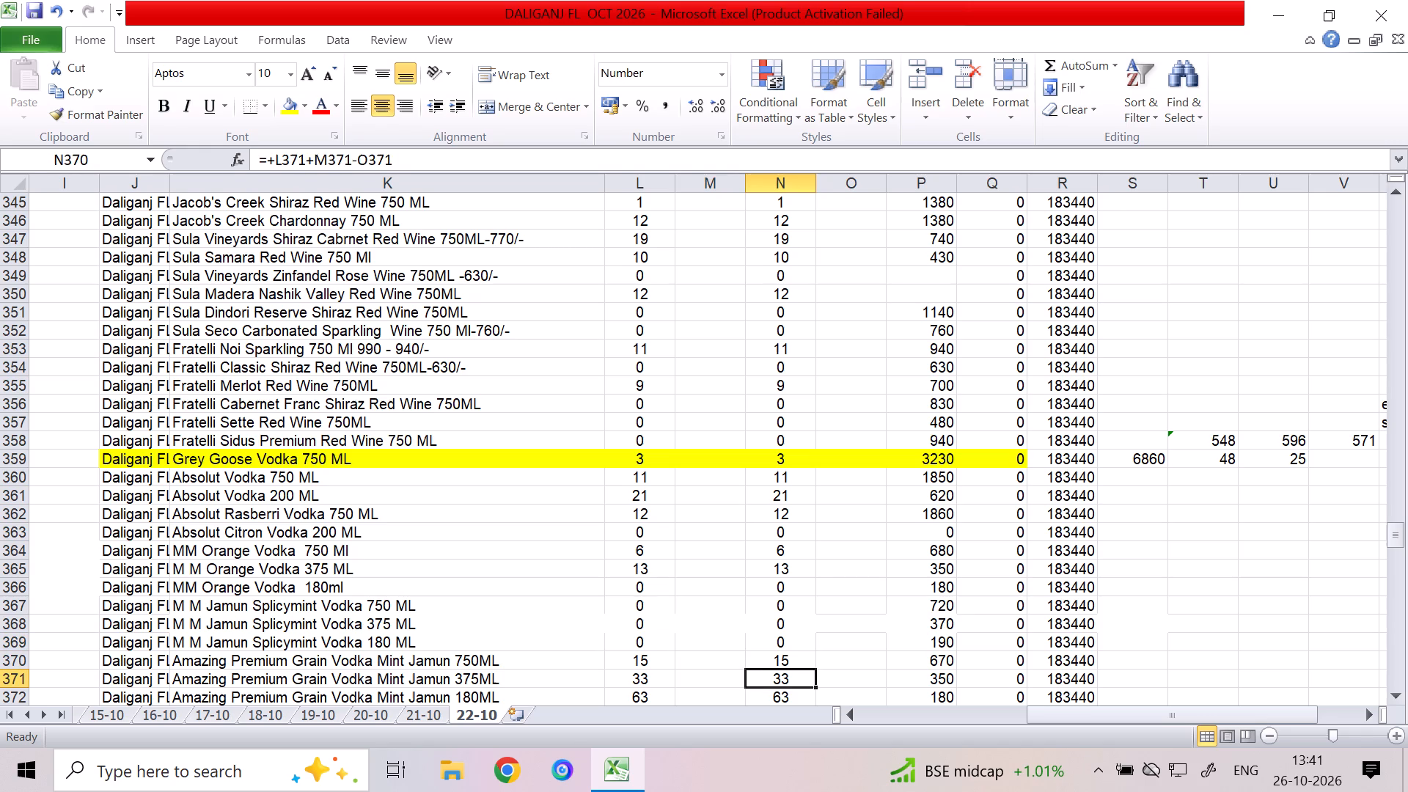
key(Down)
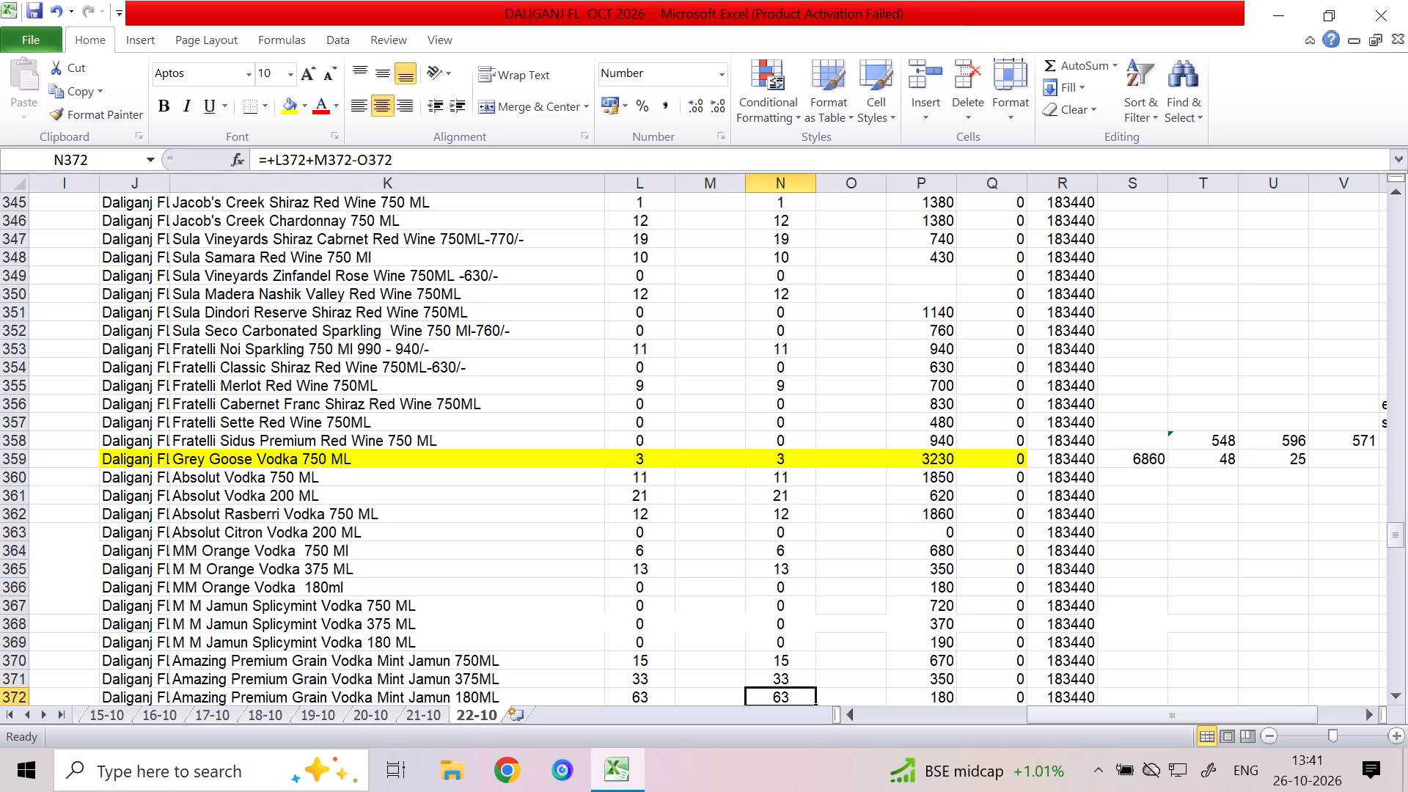
key(Left)
text(144)
key(Down)
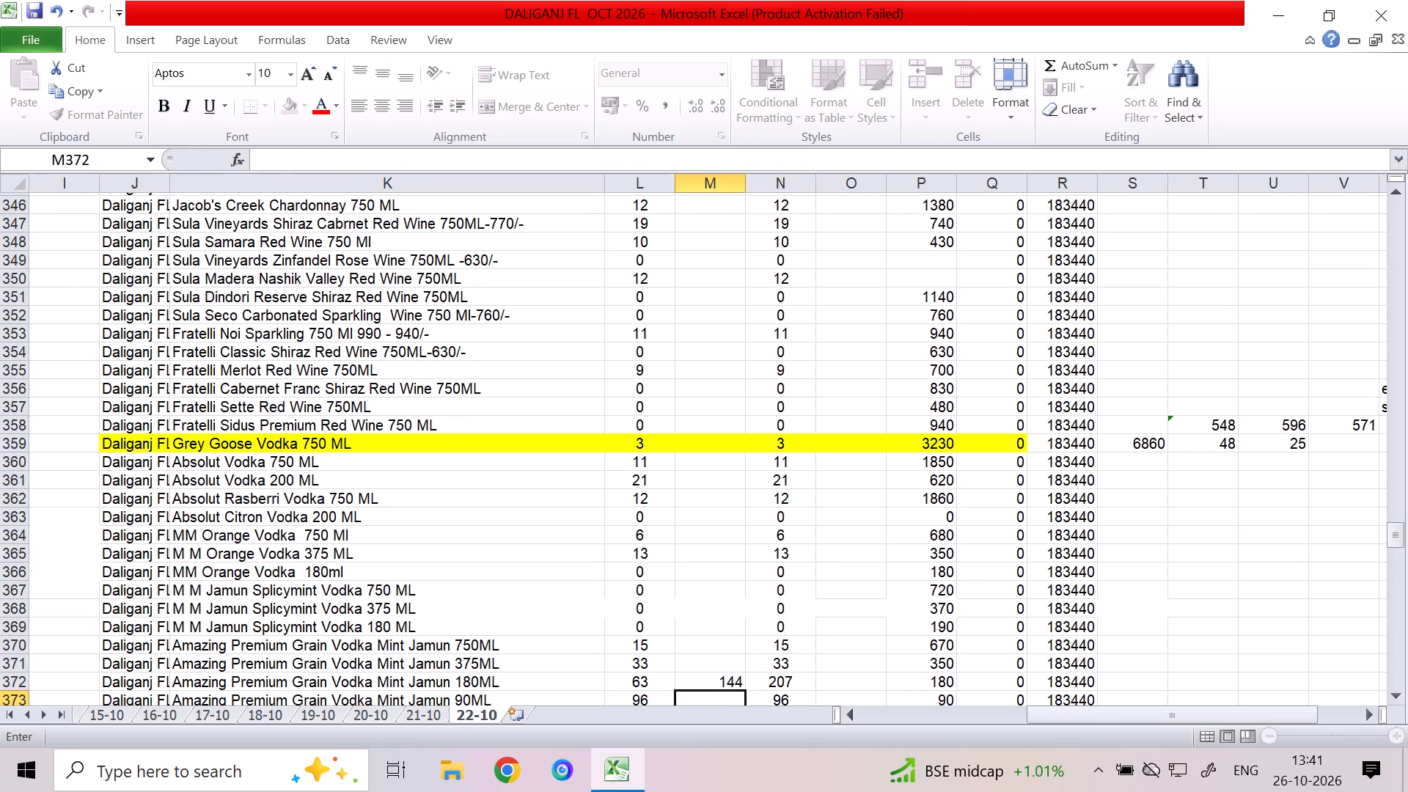
Enter 5 in column O for Amazing Premium Grain Vodka Mint Jamun 375ML and 12 for the 180ML row.
key(Right)
key(Up)
key(Right)
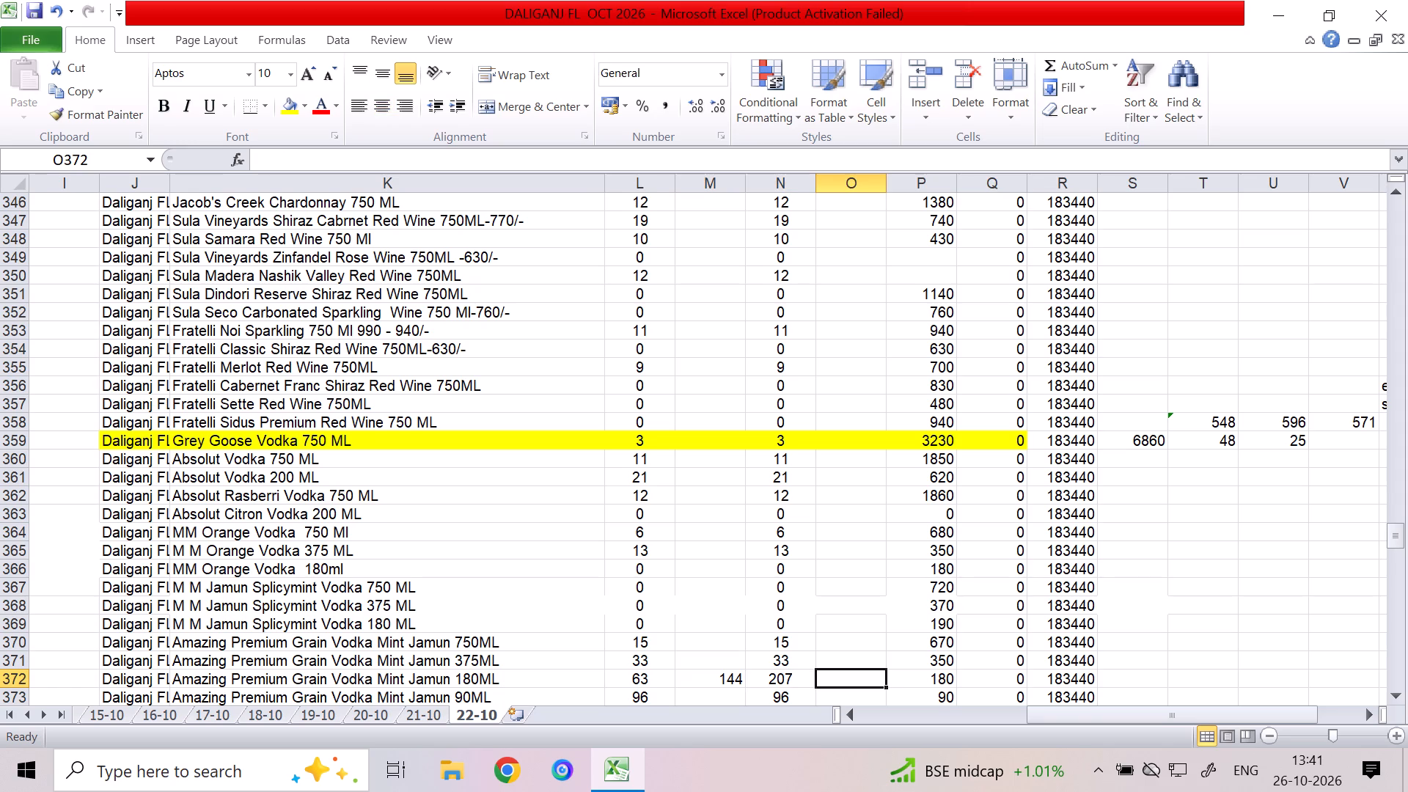
key(Down)
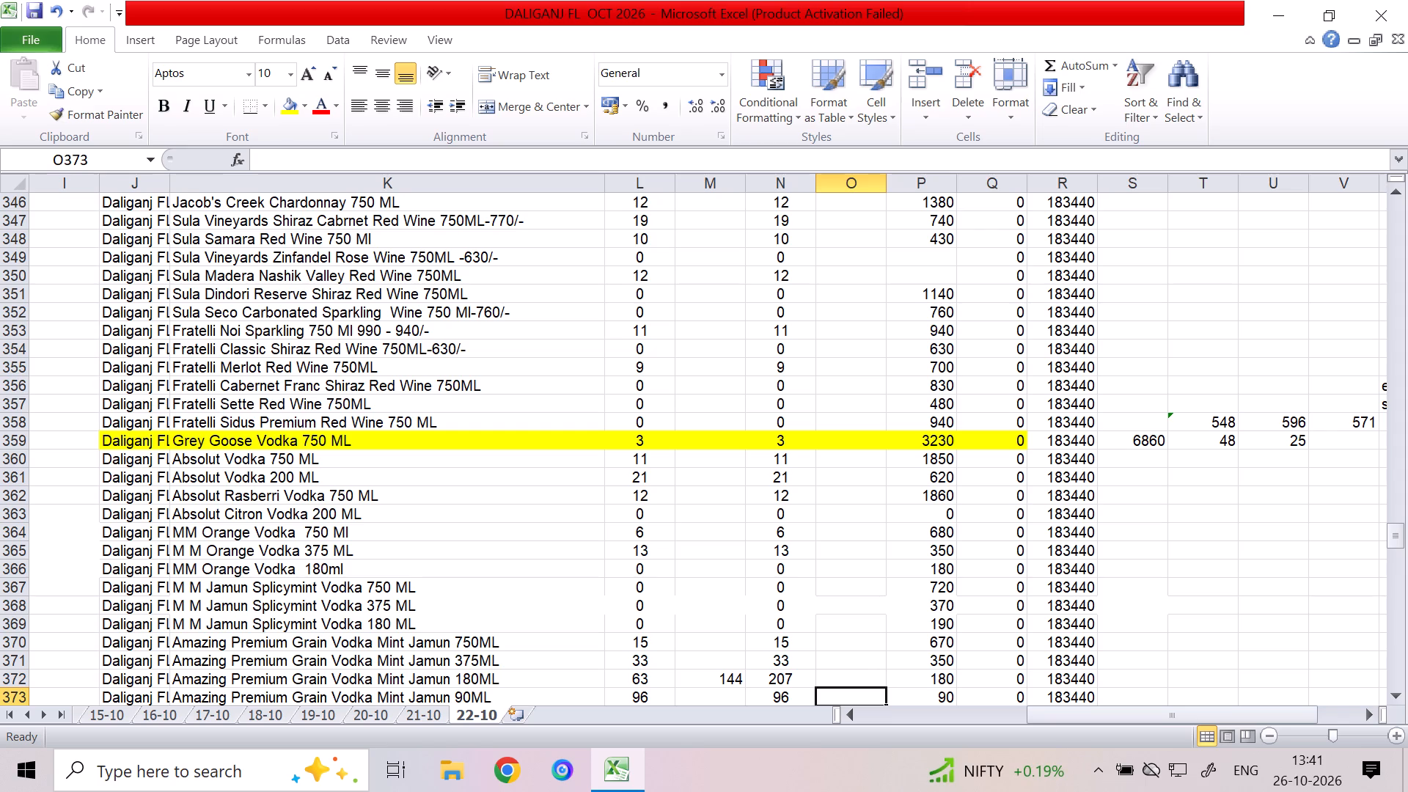
key(Up)
key(Up)
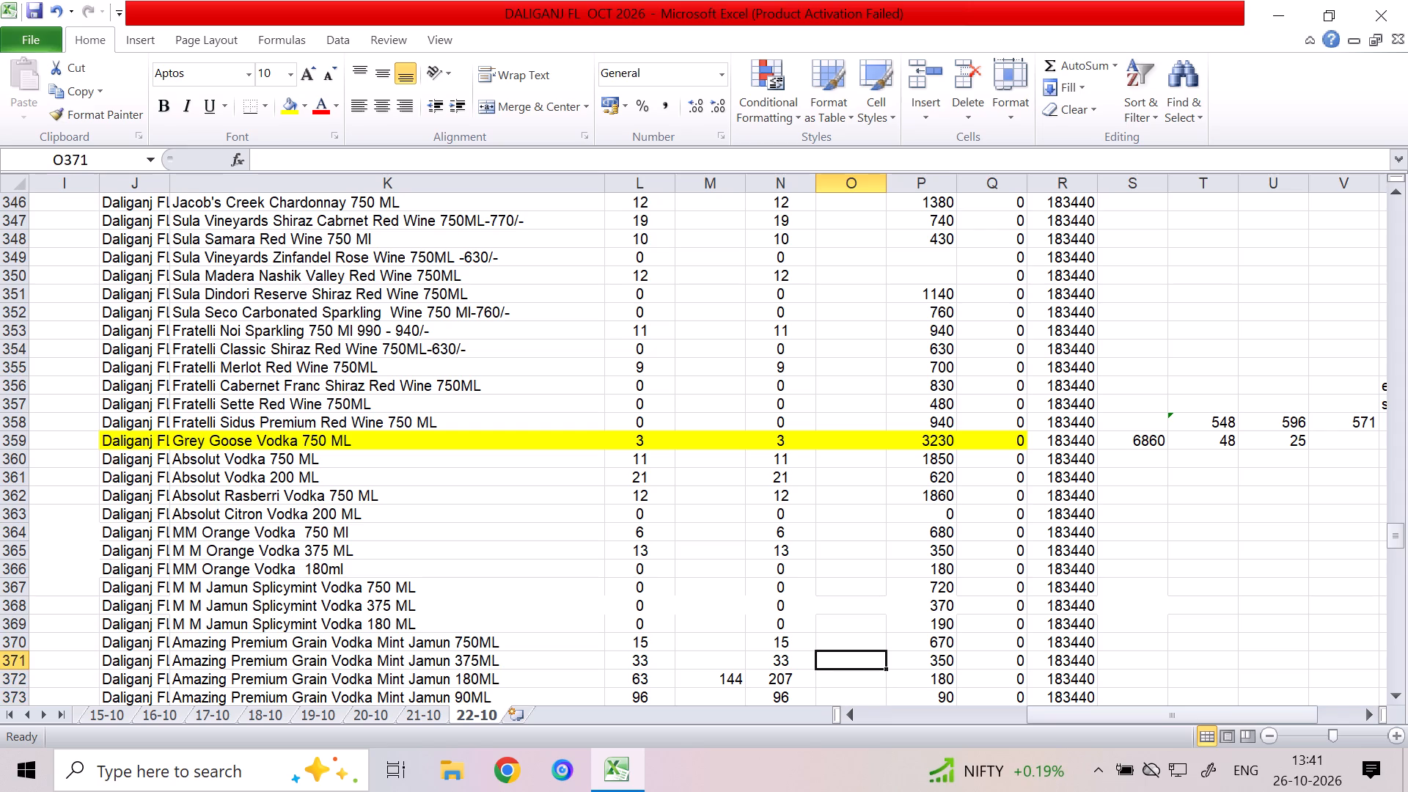
key(Down)
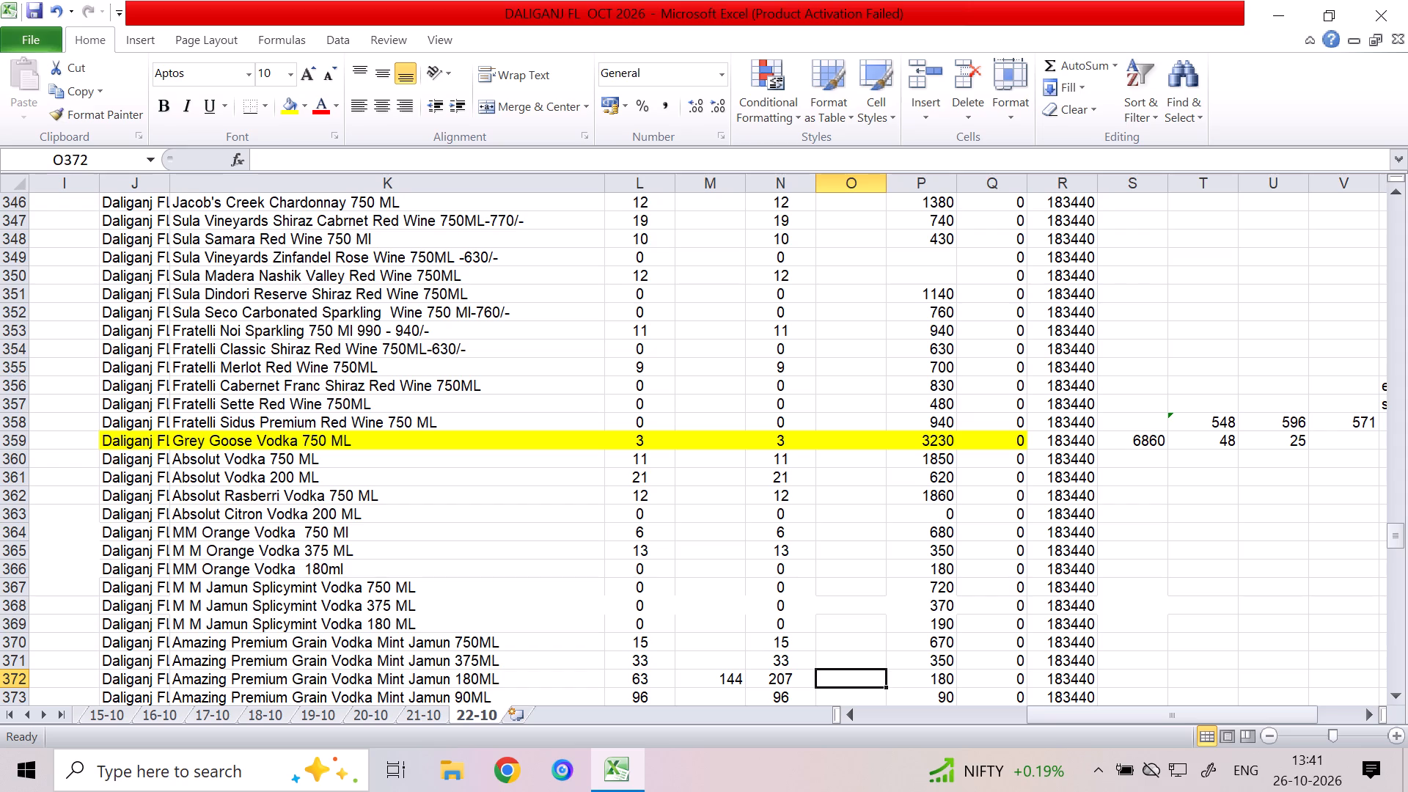
key(Up)
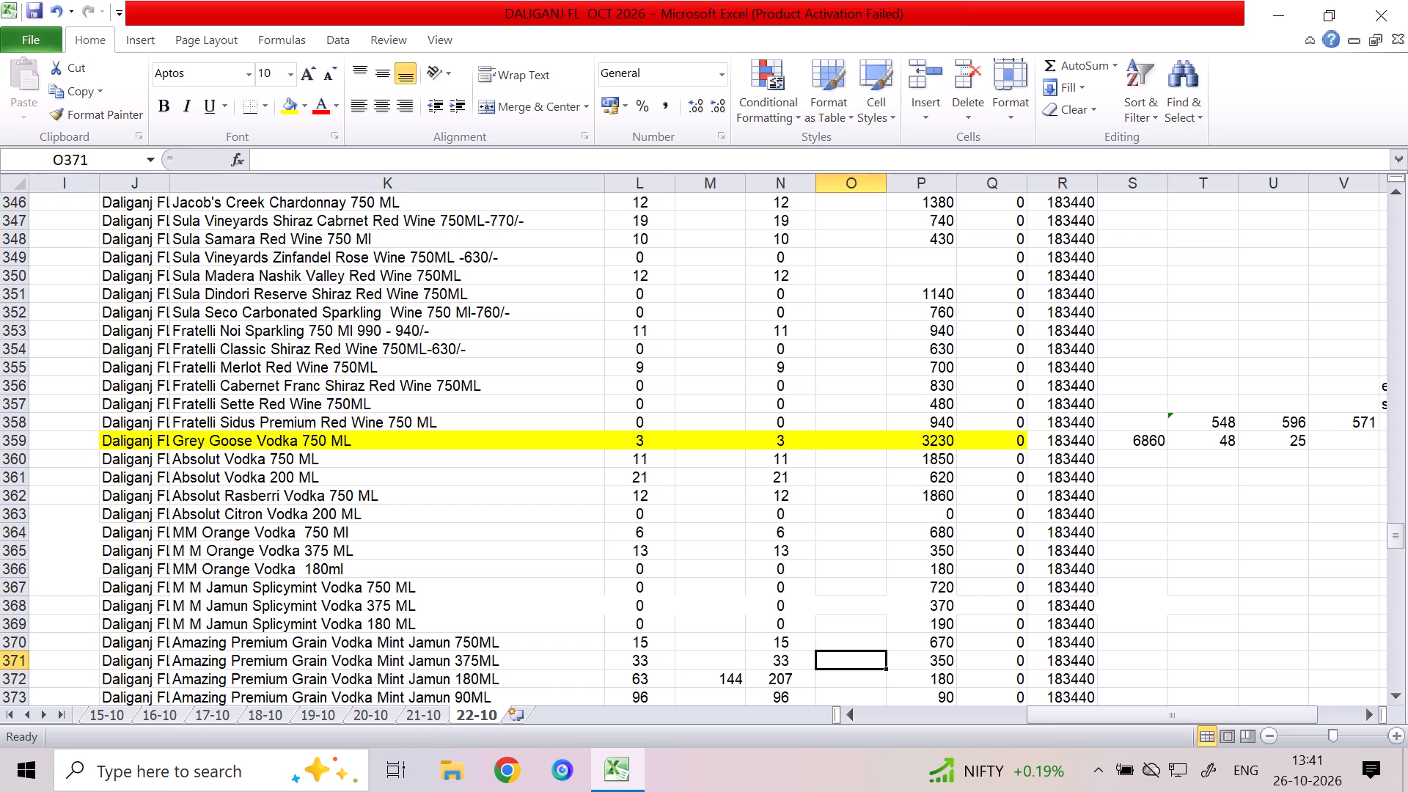
key(5)
key(Down)
text(12)
key(Down)
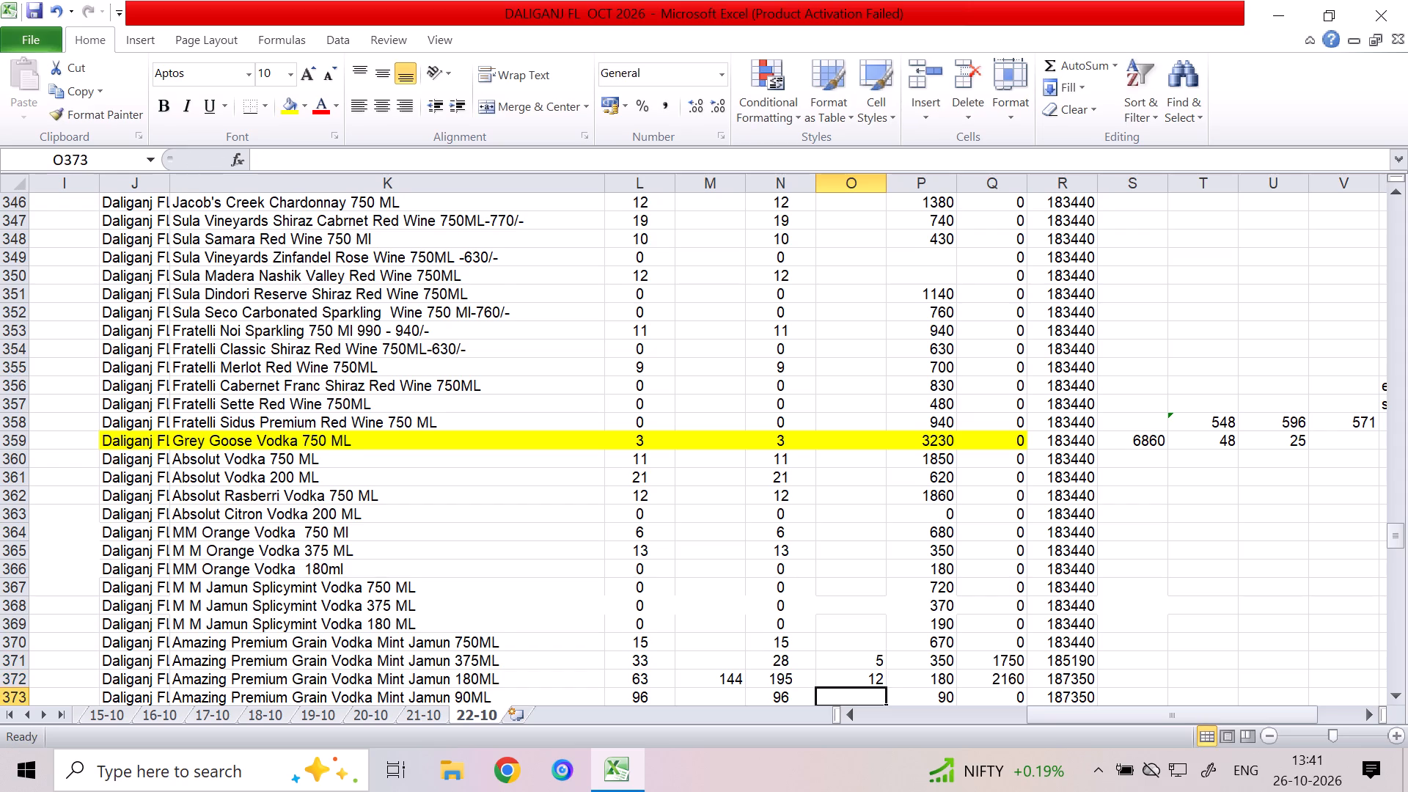
Enter 1 in column O of the M M Verve Super Lemon 375ML row.
key(Down)
key(Up)
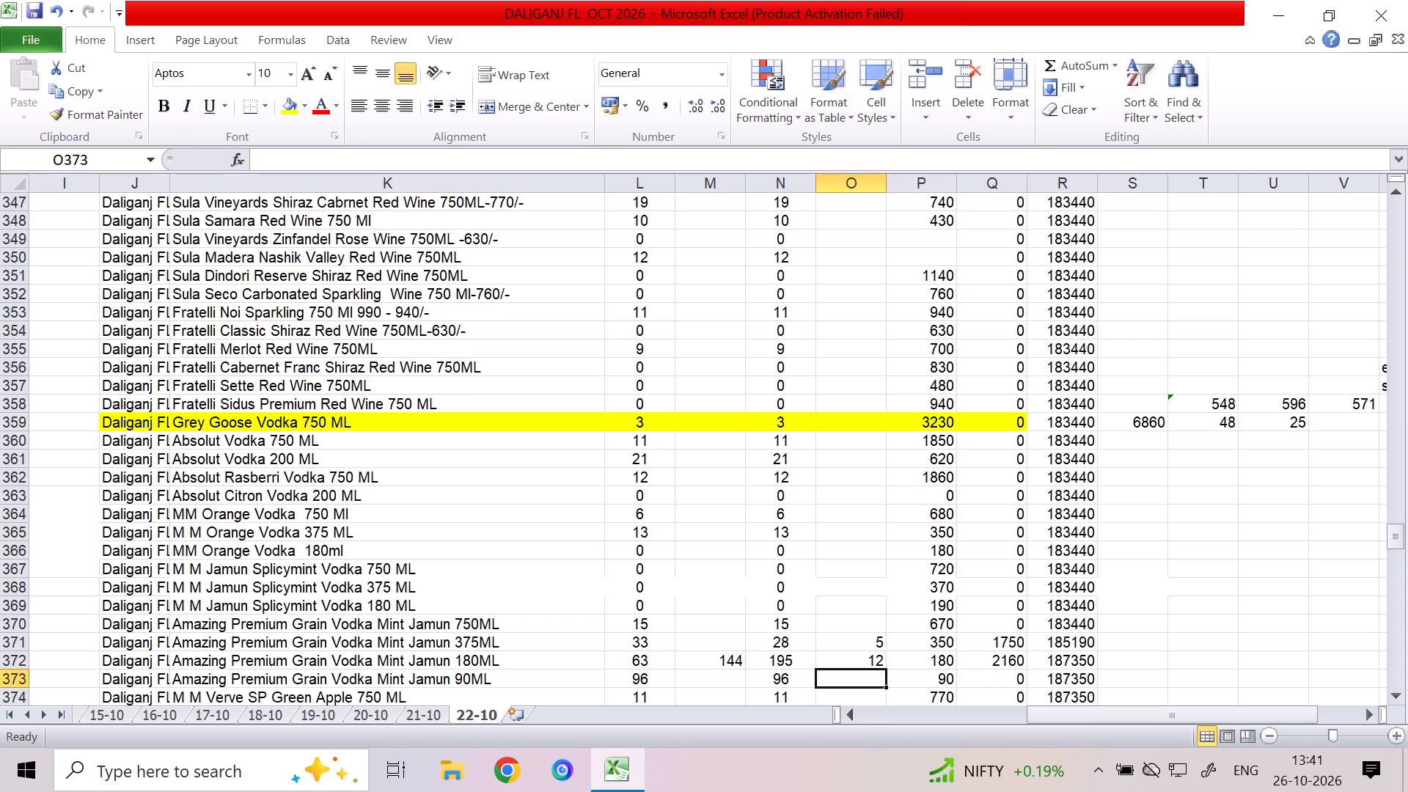
key(Down)
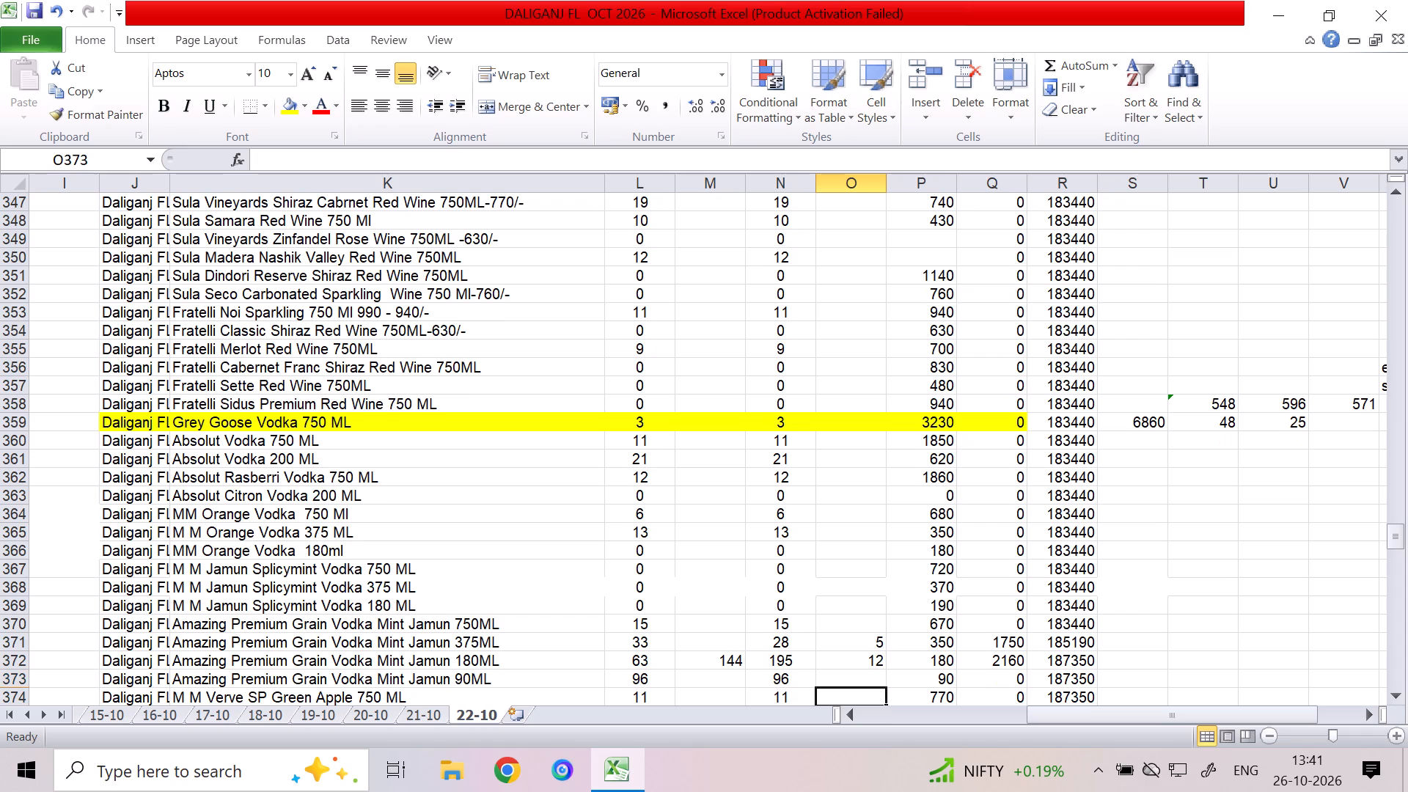
key(Down)
key(Down)
key(Down)
key(Down)
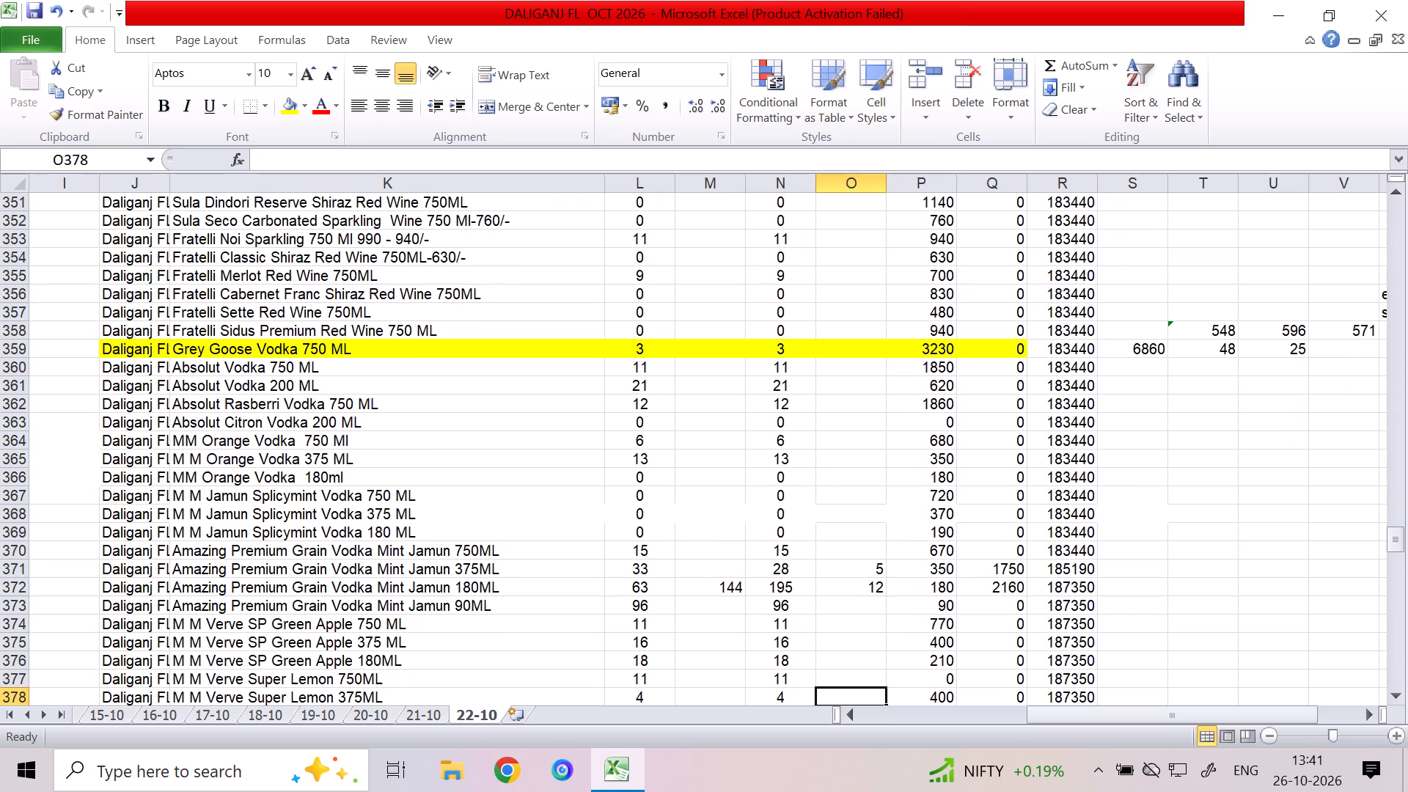
key(1)
key(Down)
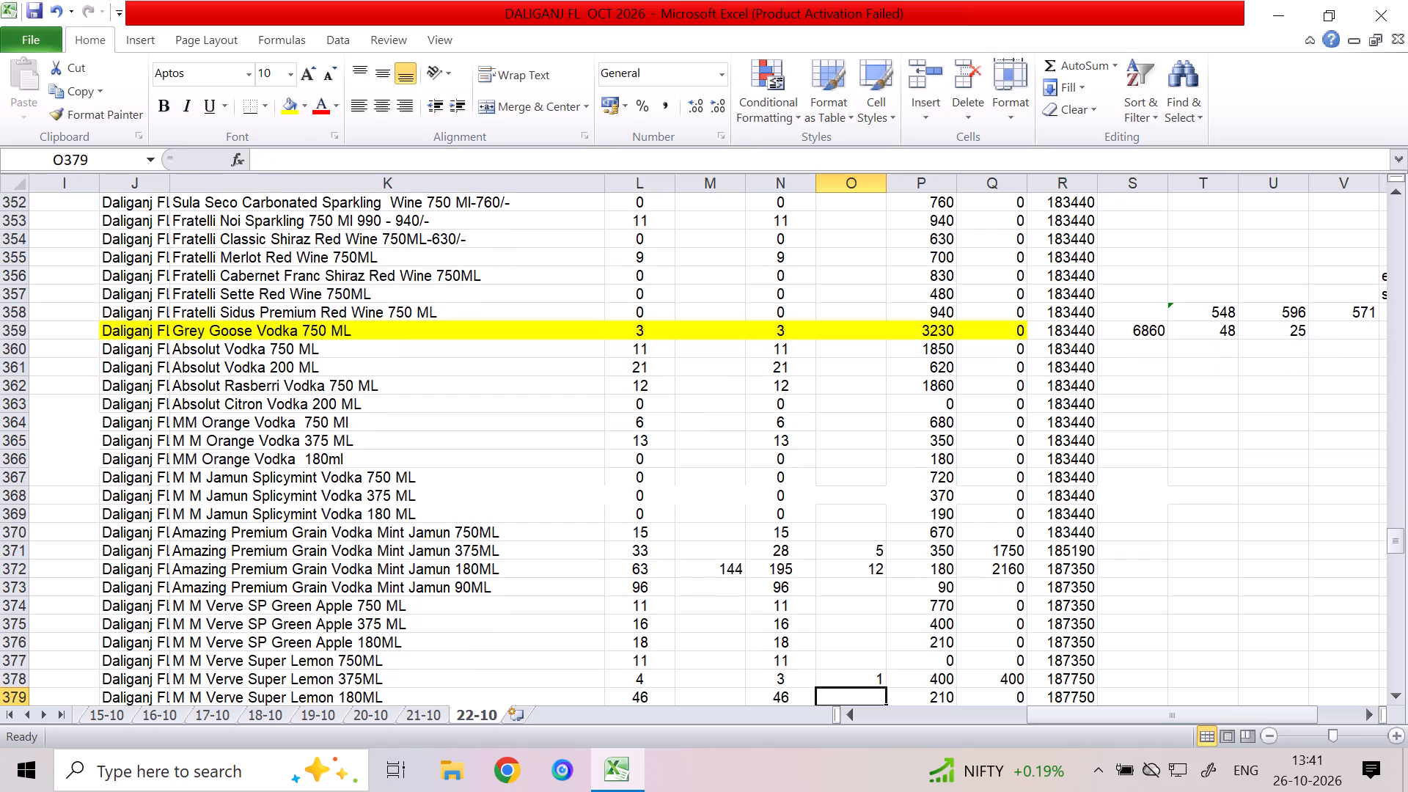
Enter 1 in column O for M M Verve Cranberry 375ML and 3 for M M Verve Cranberry 180ML.
key(Down)
key(Down)
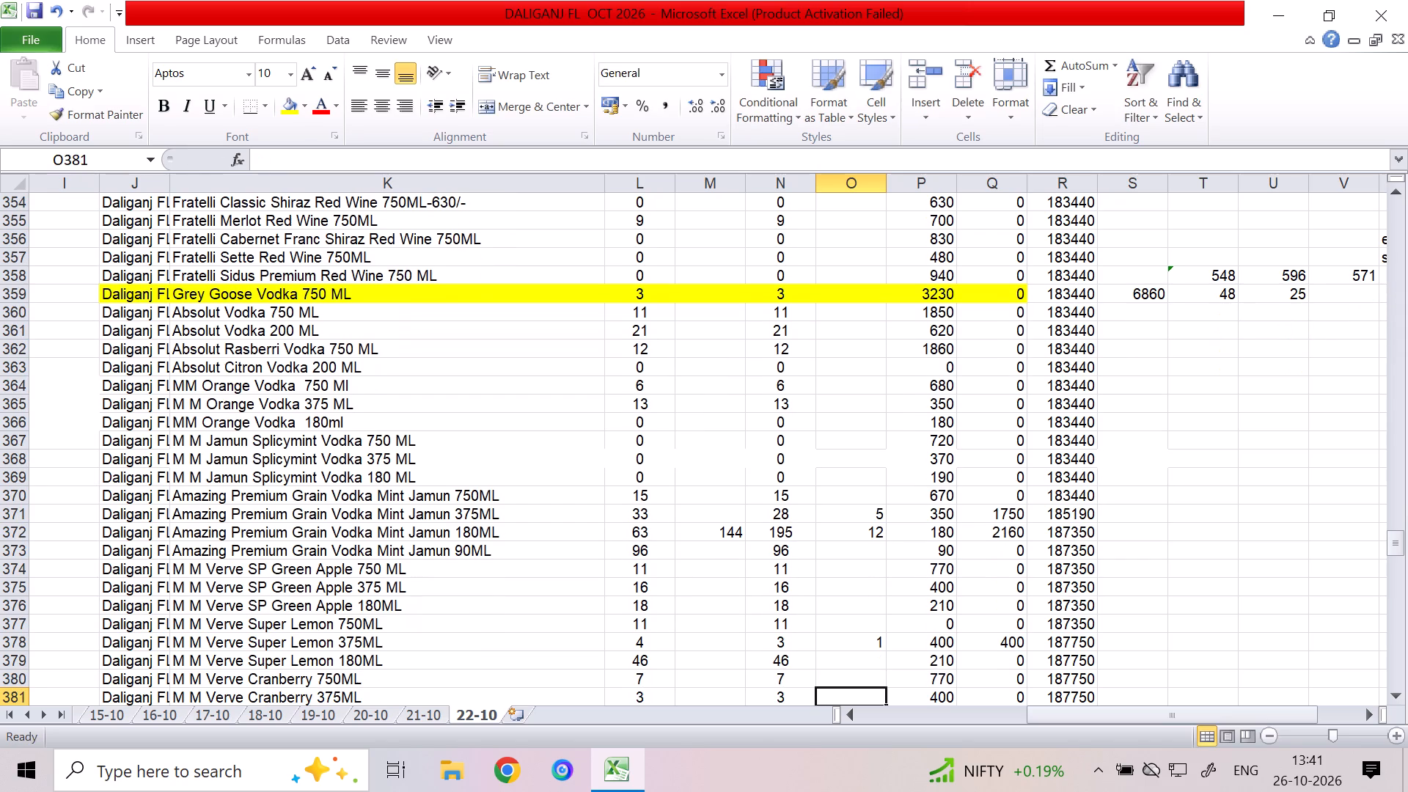
key(1)
key(Down)
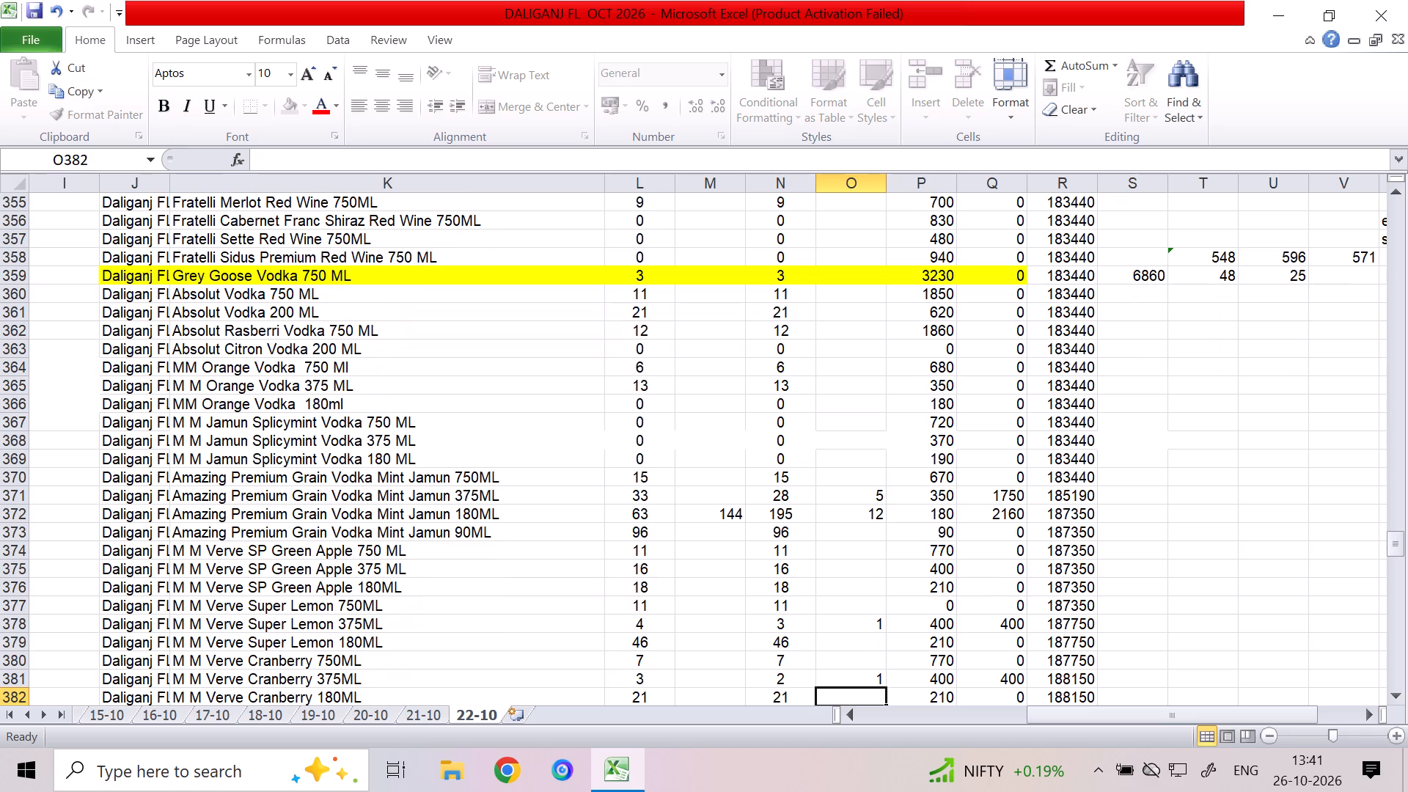
key(3)
key(Down)
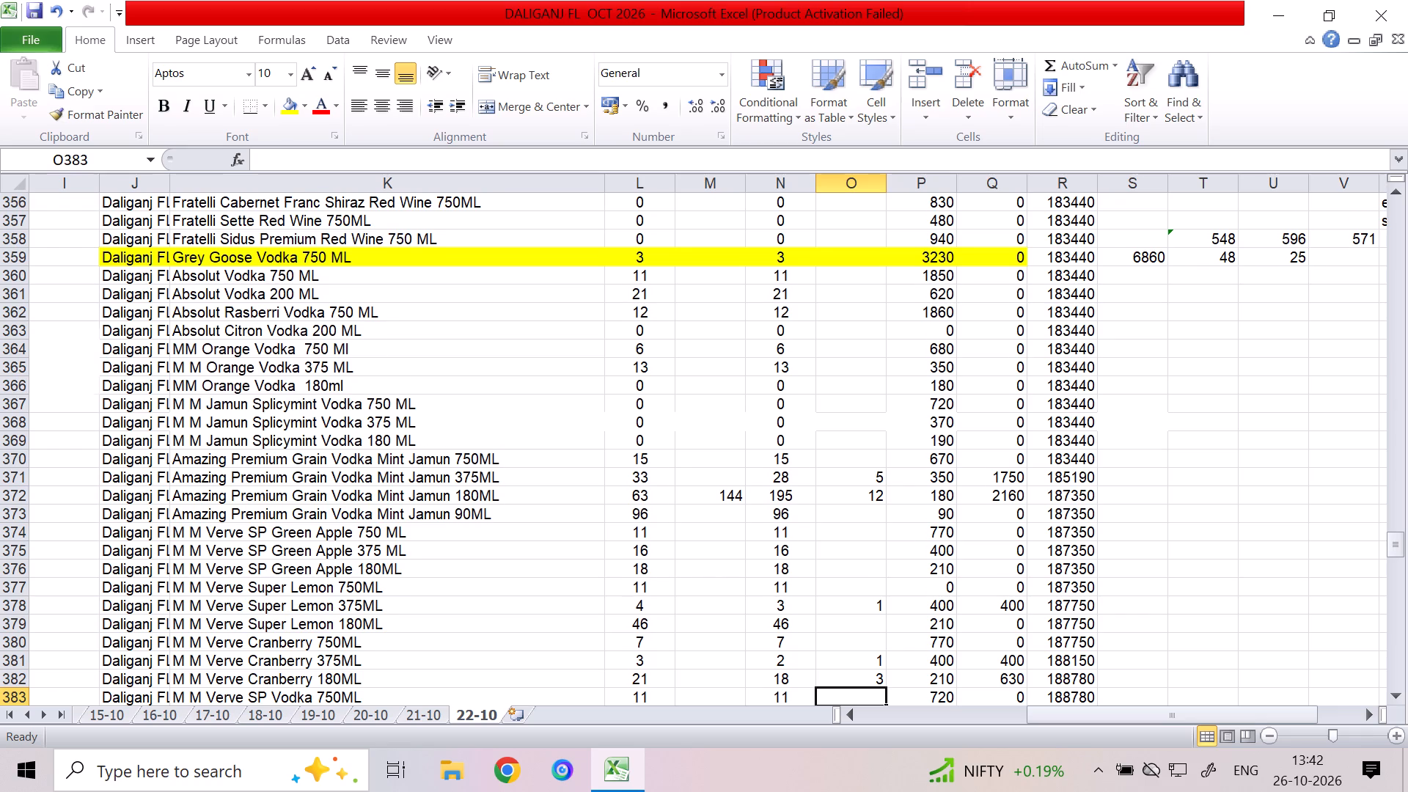
Enter 1 in column O for both M M Verve SP Vodka 375ML and M M Verve SP Vodka 180ML.
key(Down)
key(1)
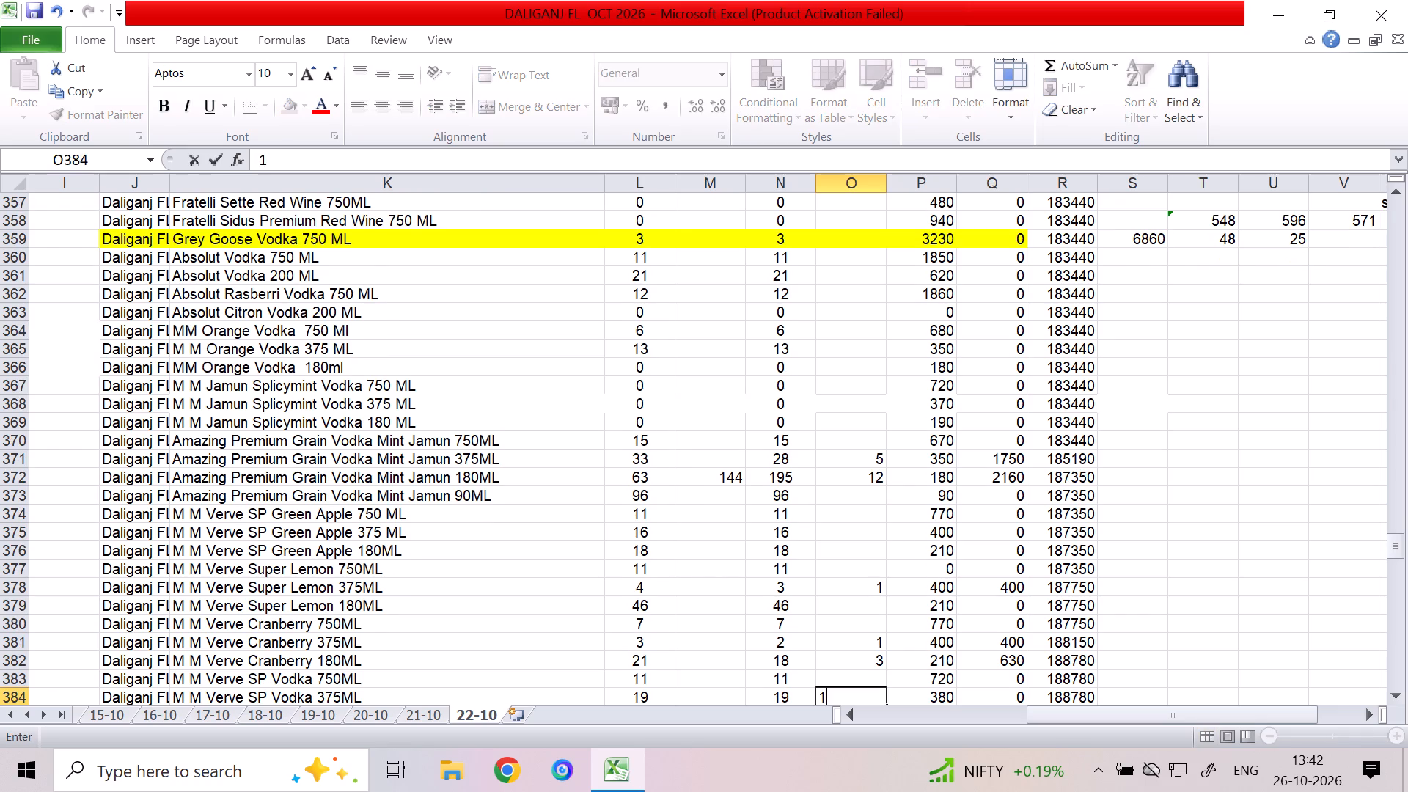
key(Down)
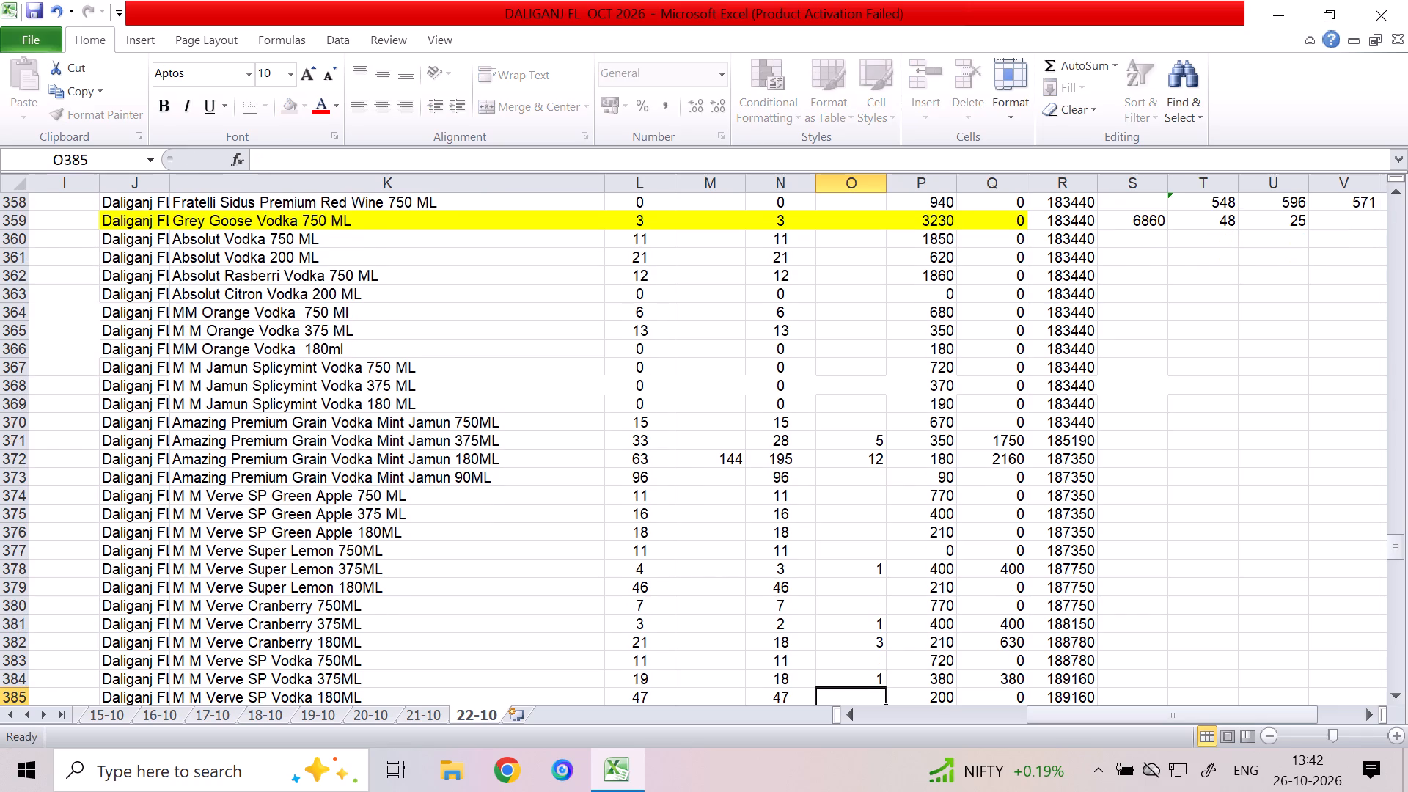
key(1)
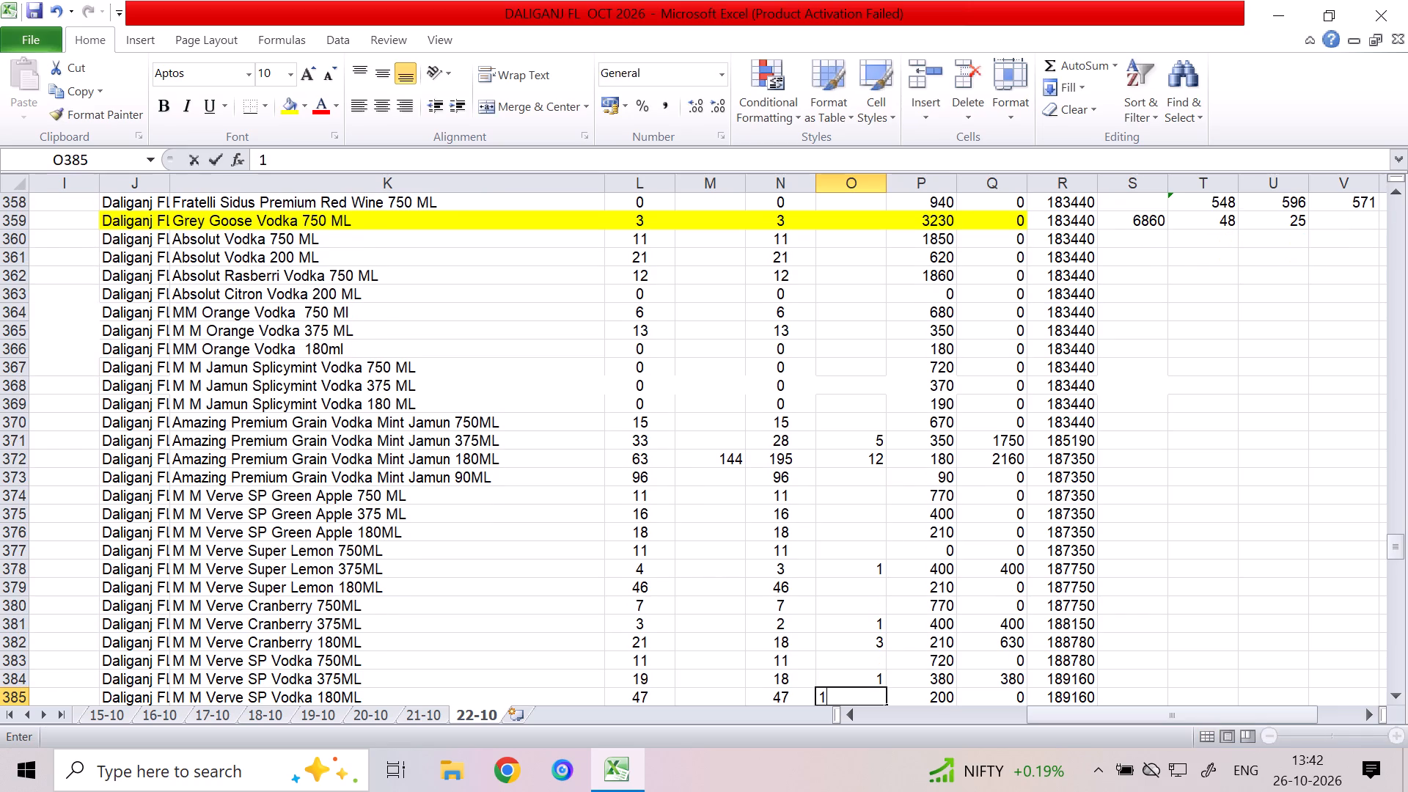
key(Down)
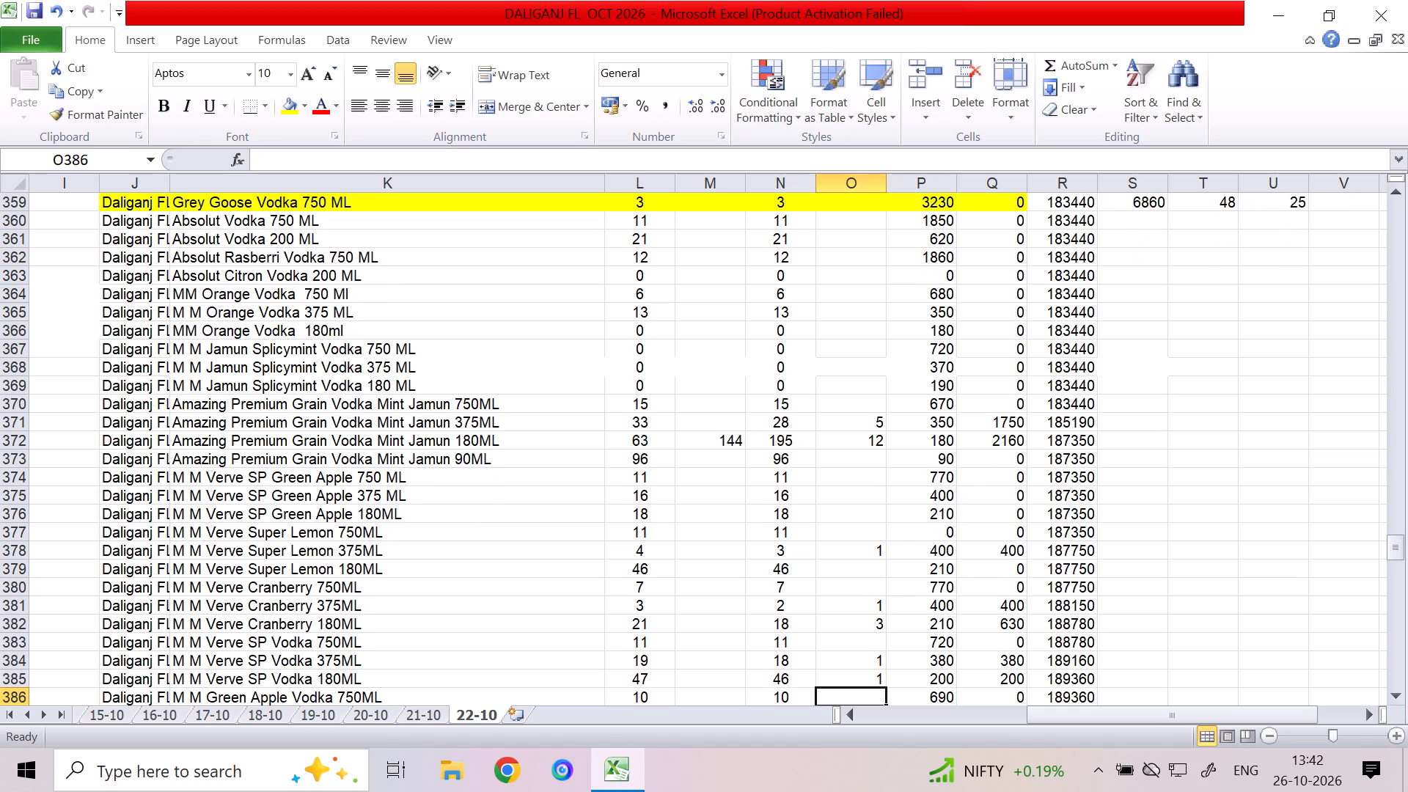
Enter 24 in column M for M M Green Apple Vodka 375ML and 3 in column O for the 180ML row.
key(Down)
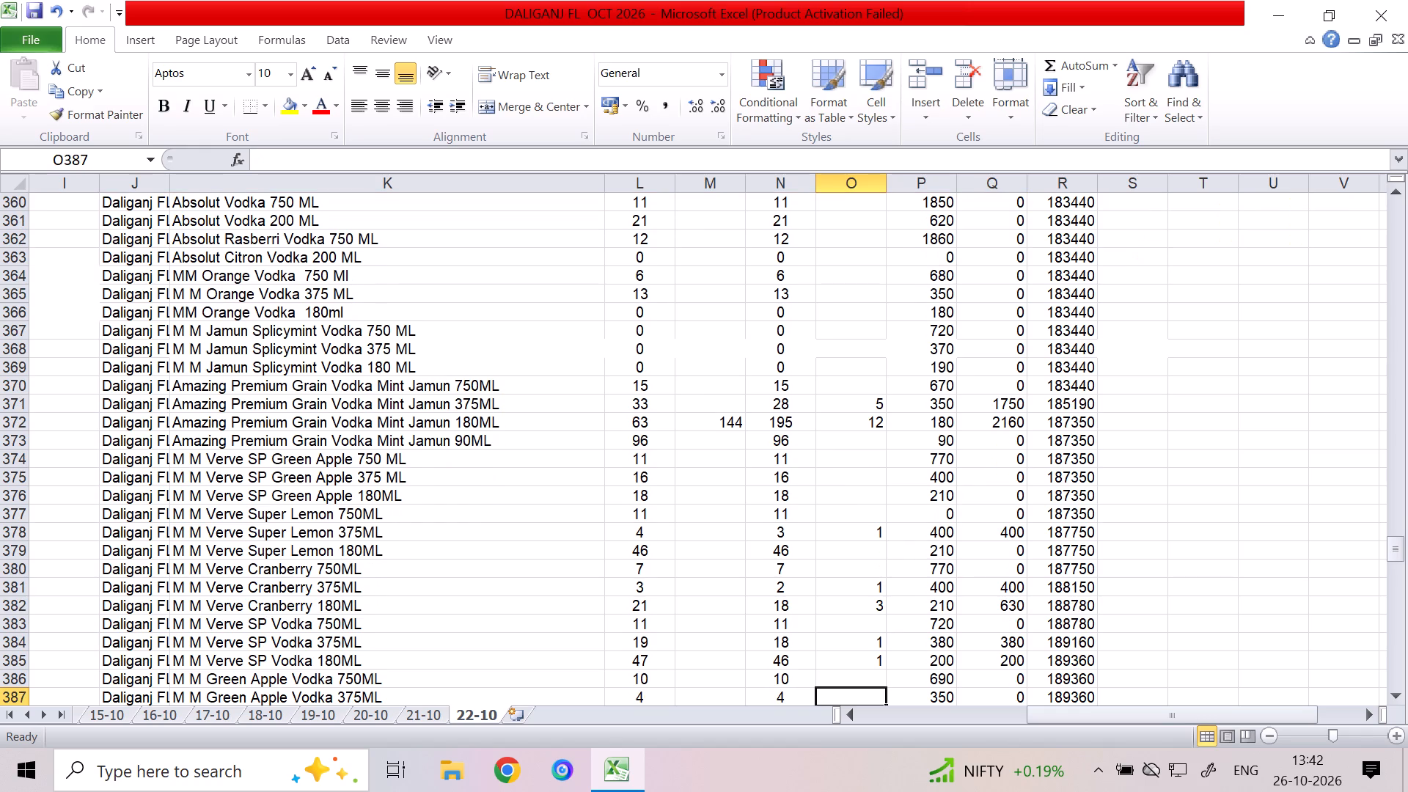
key(Left)
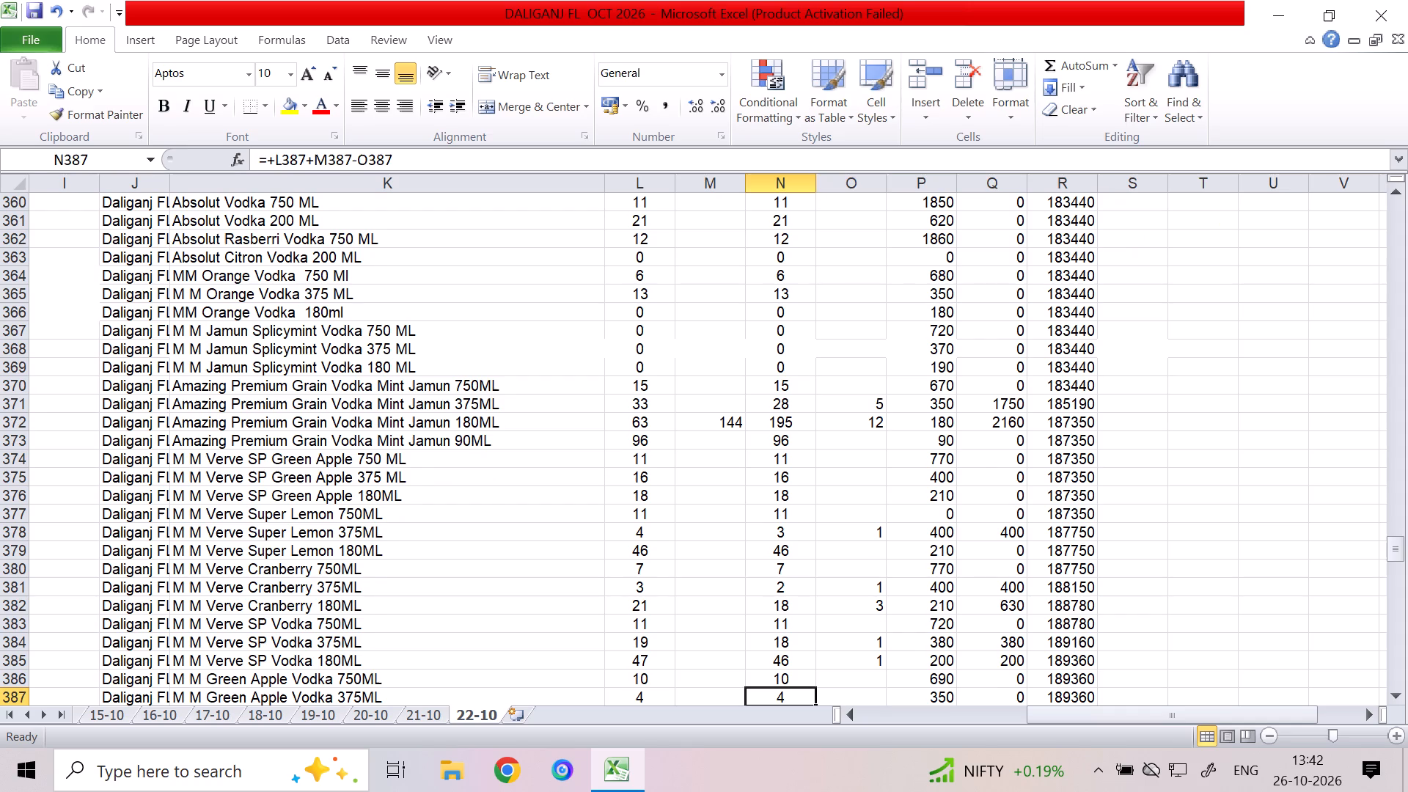
key(Left)
text(24)
key(Right)
key(Right)
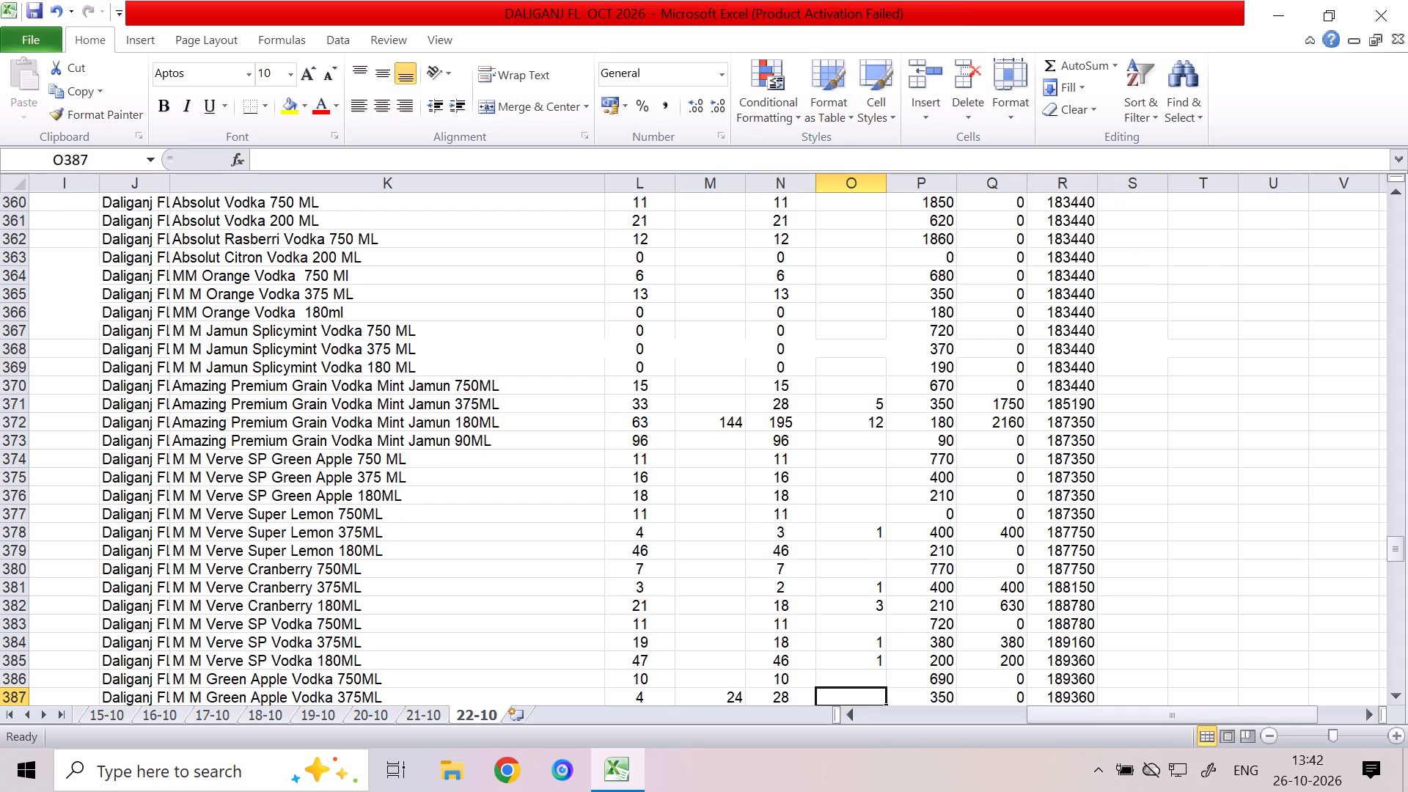
key(Down)
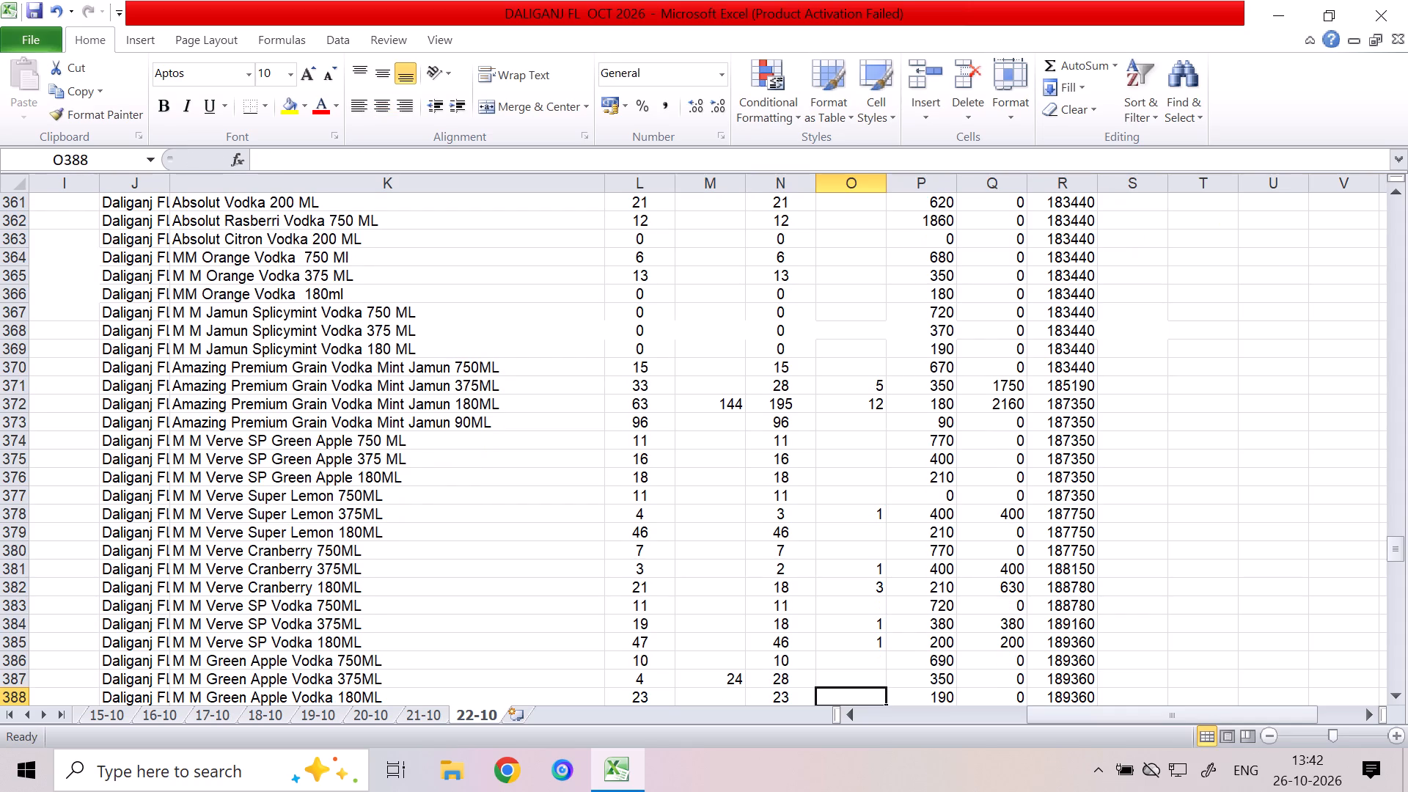
key(3)
key(Down)
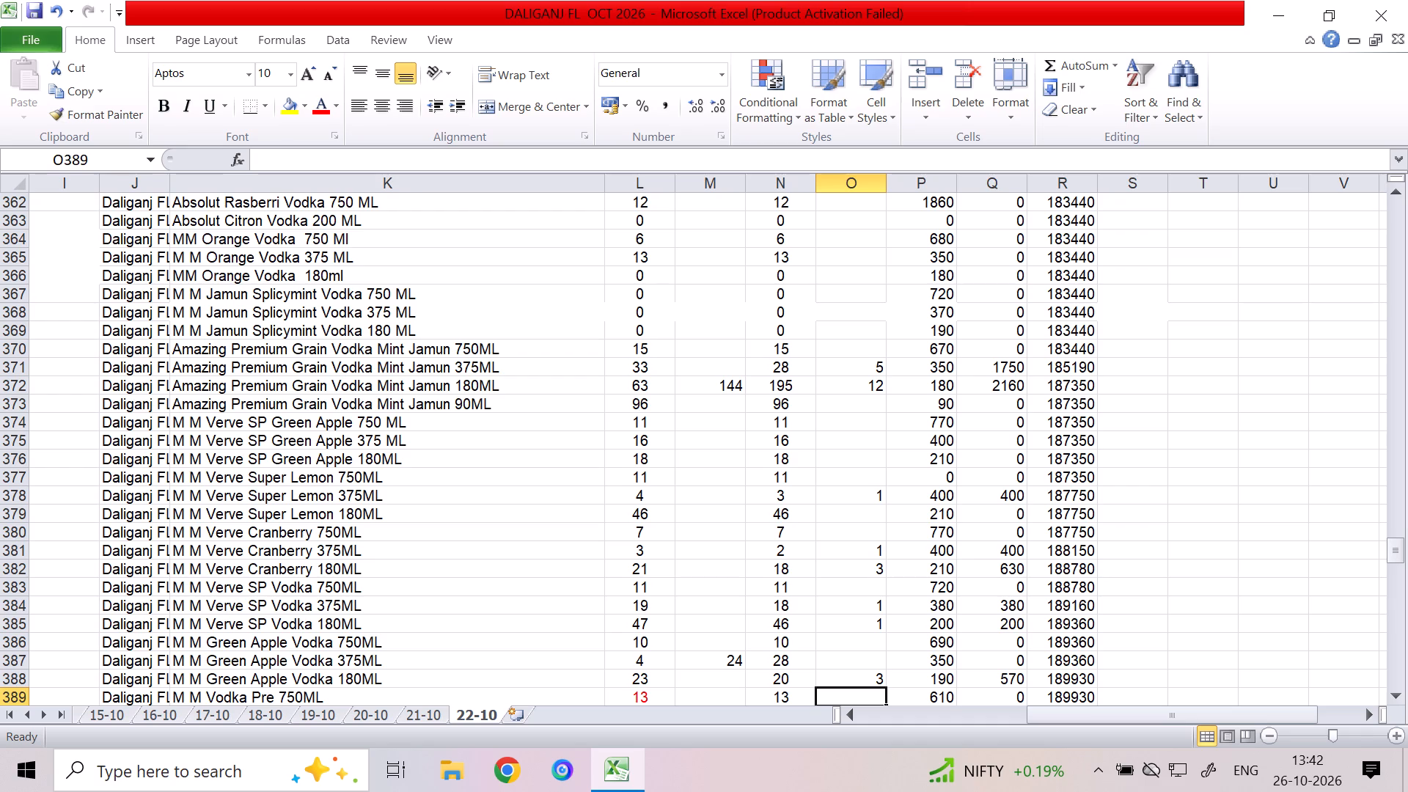
Enter 1 in column O for M M Vodka Pre 750ML and 19 for M M Vodka Pre 180ML.
key(1)
key(Down)
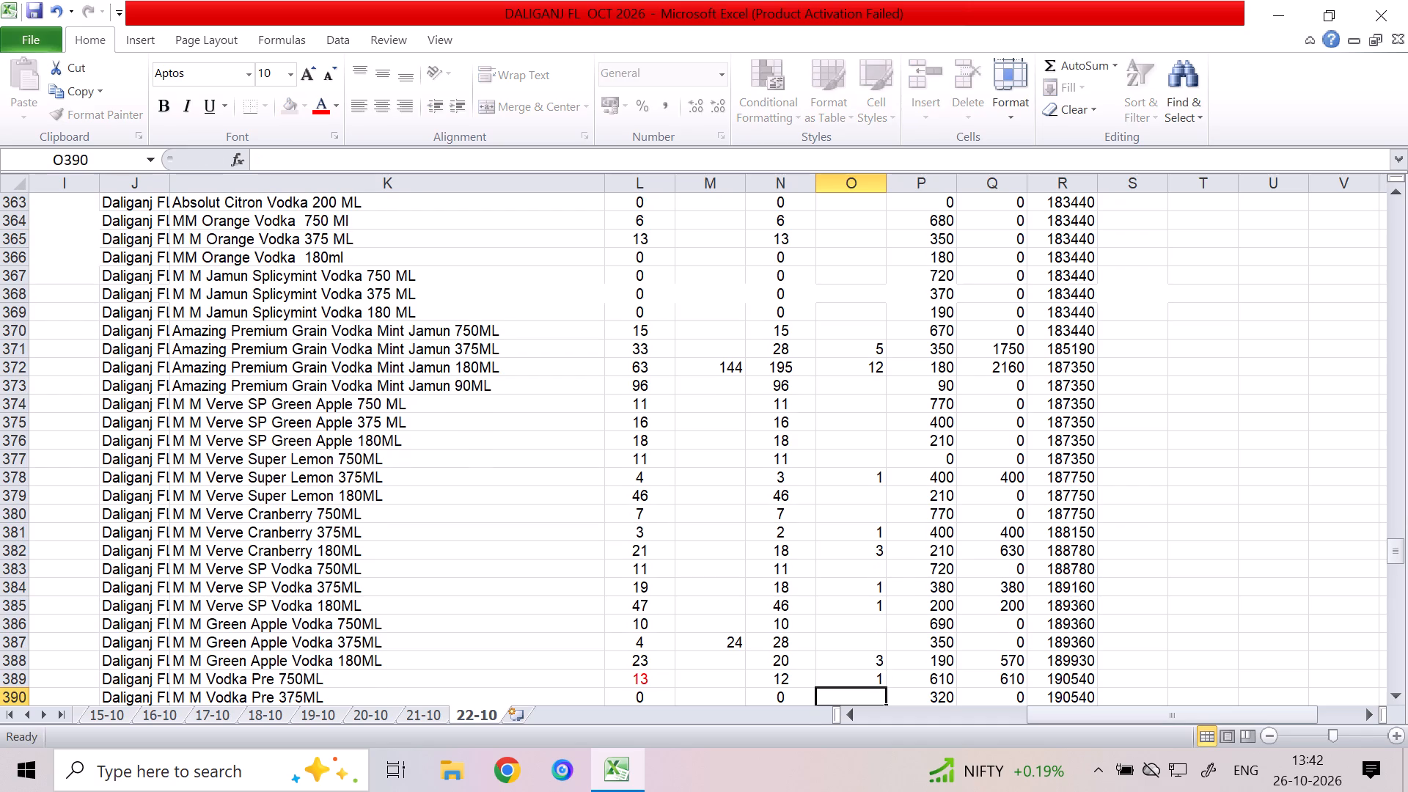
key(Down)
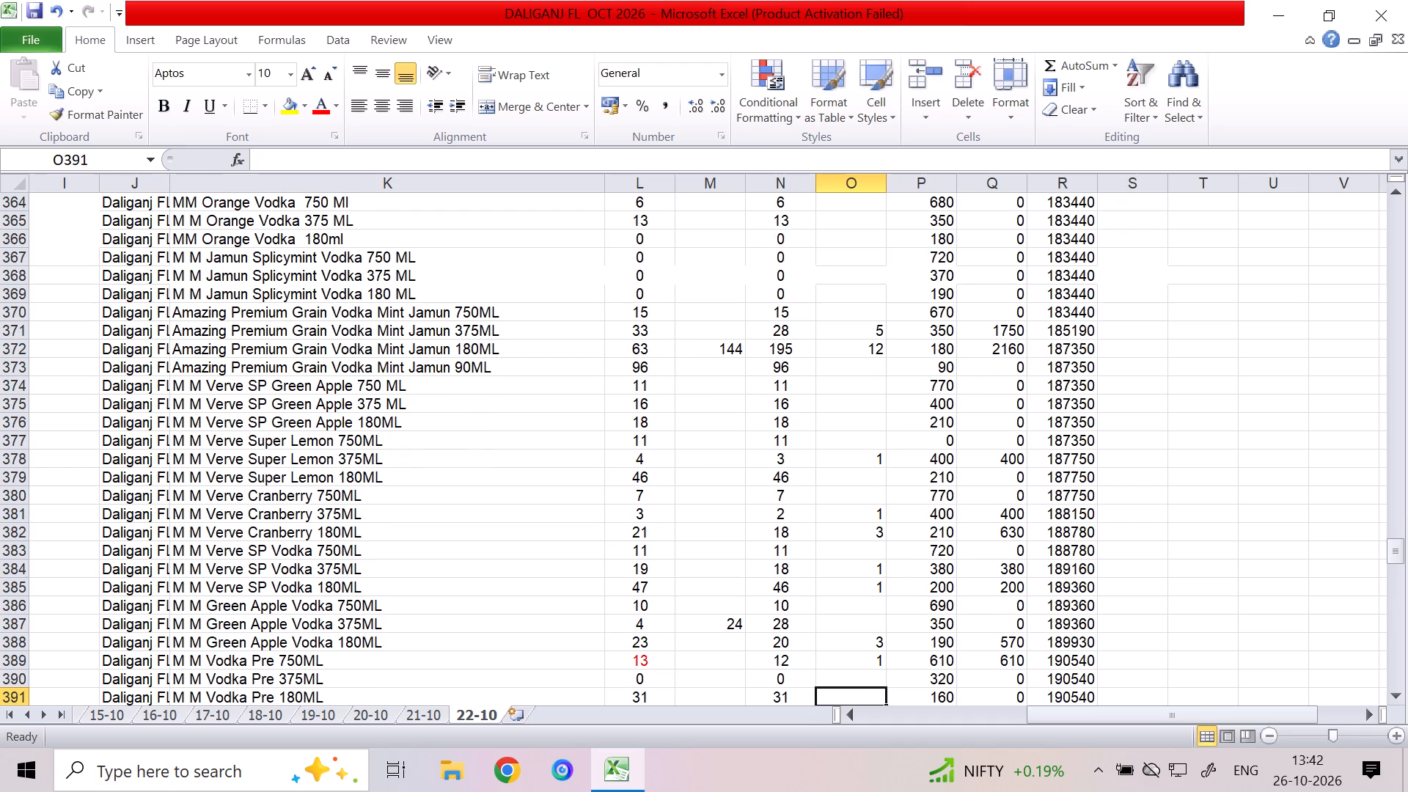
text(19)
key(Down)
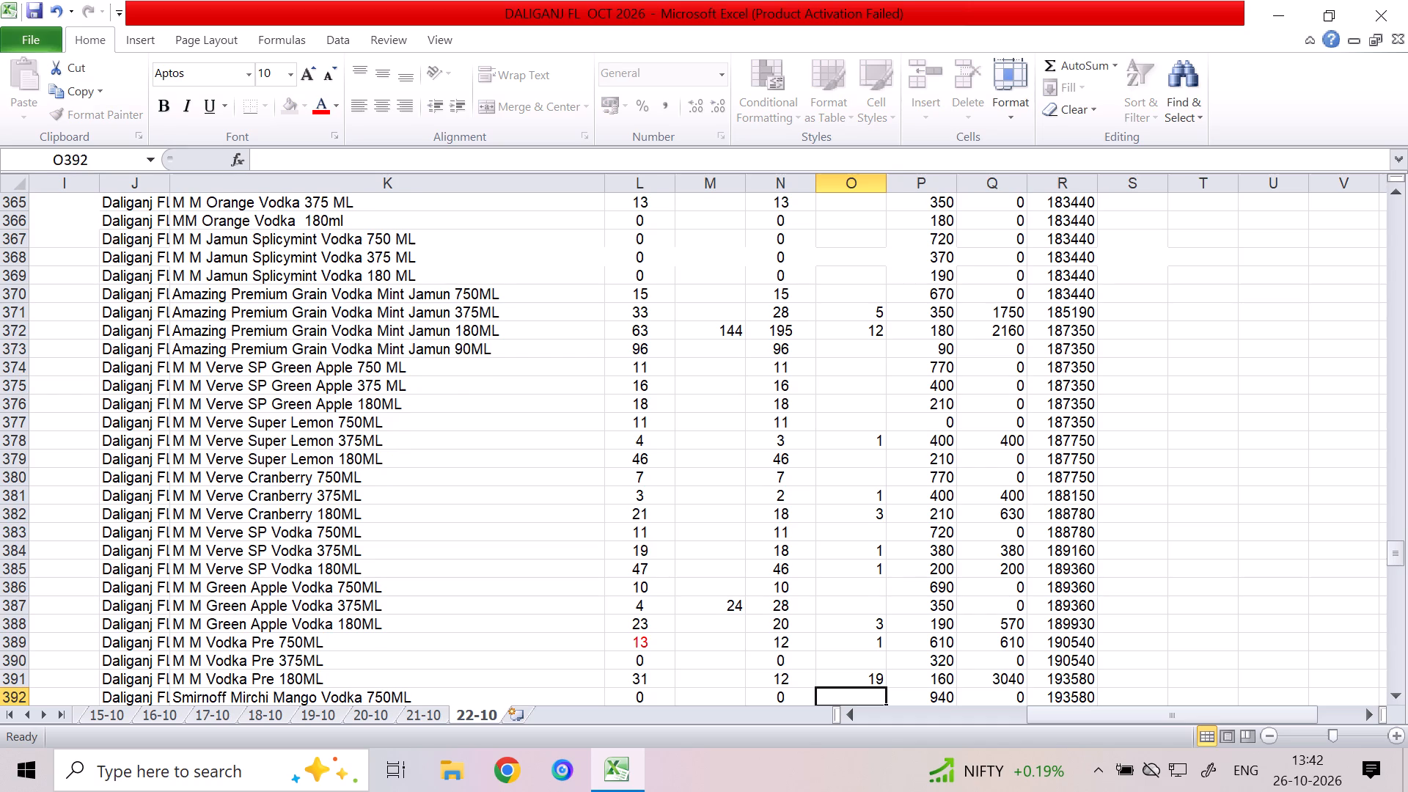
Enter 48 in column M of the M M Vodka Pre 180ML row.
key(Up)
key(Left)
key(Left)
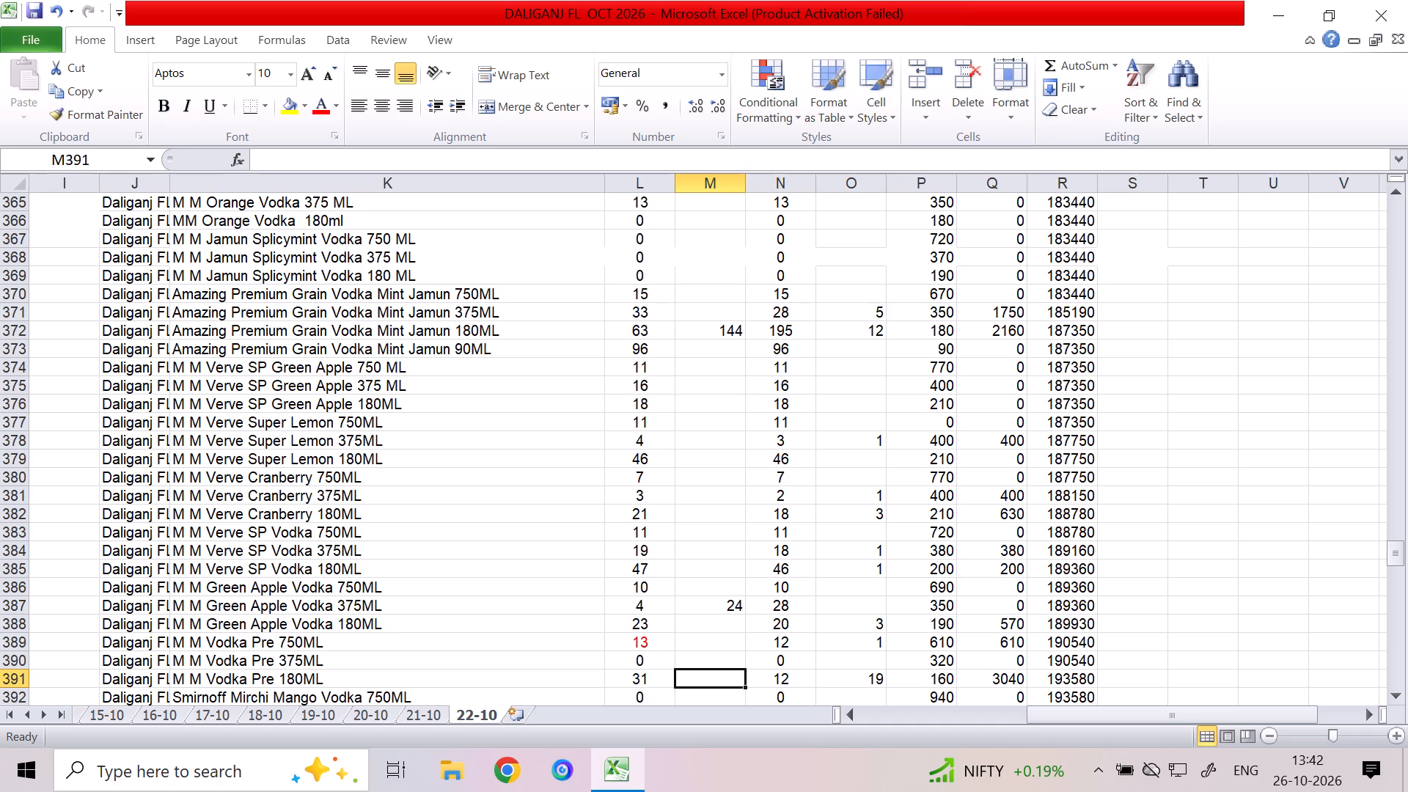
text(48)
key(Down)
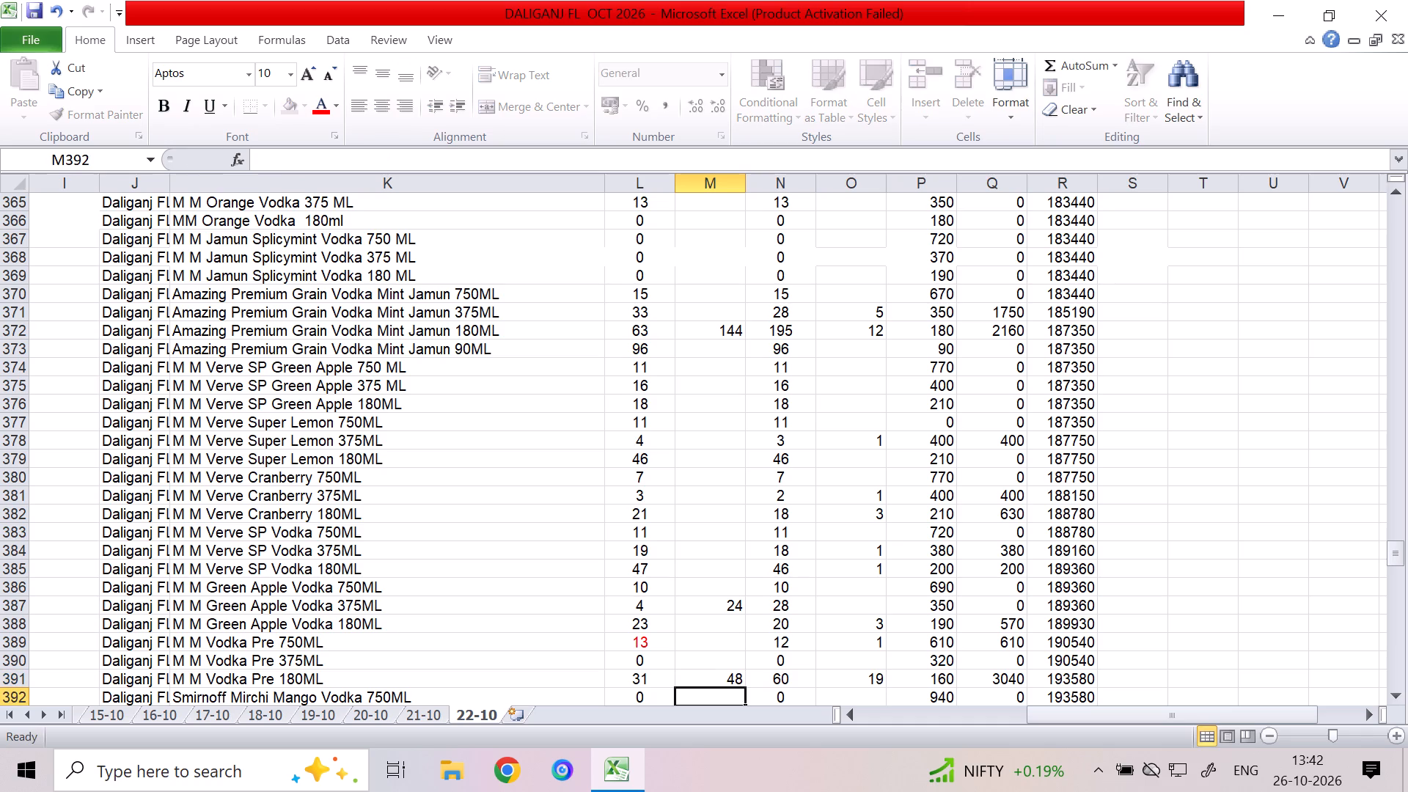
Enter 48 in column M and 13 in column O of the Smirnoff Vodka 180ML row.
key(Up)
key(Right)
key(Right)
key(Down)
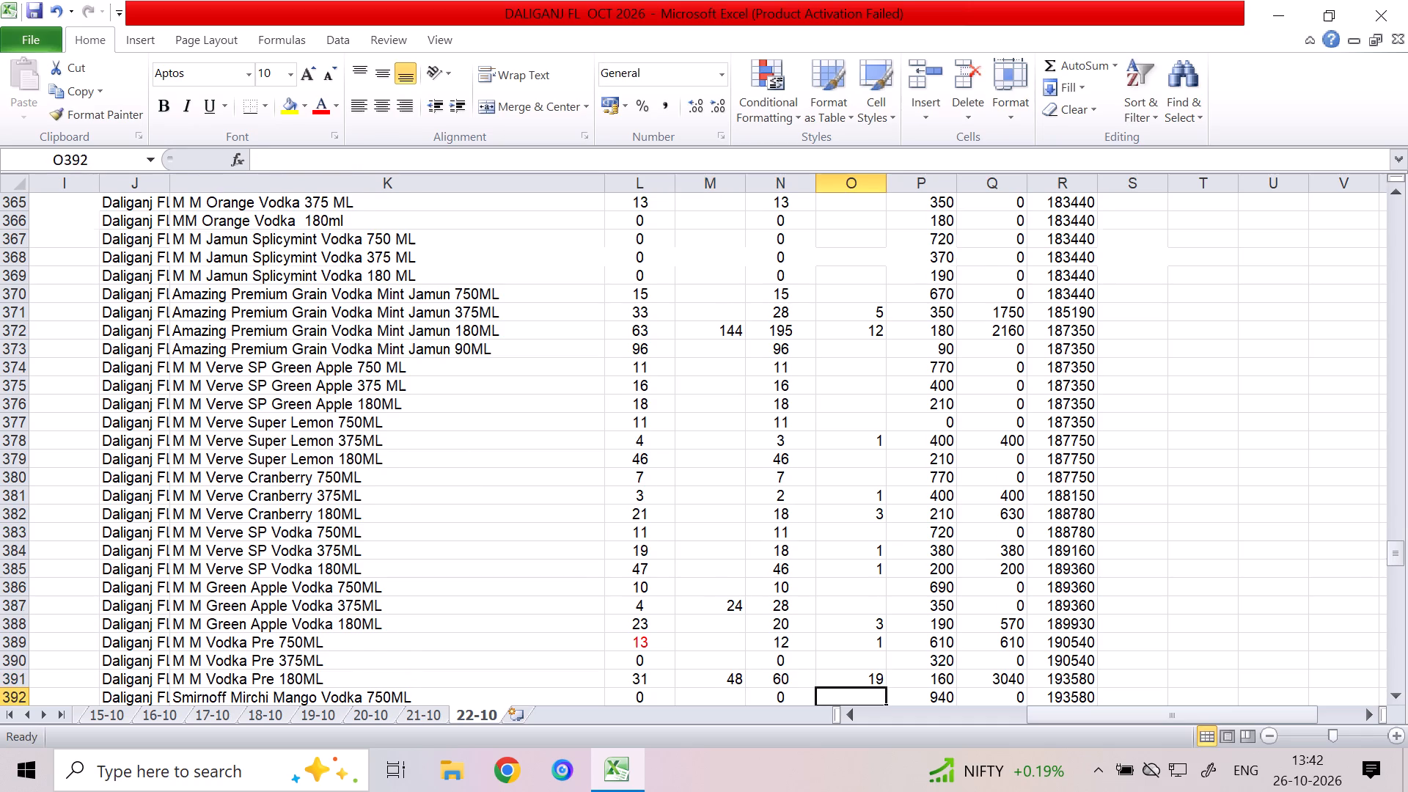
key(Down)
key(Down)
key(Down)
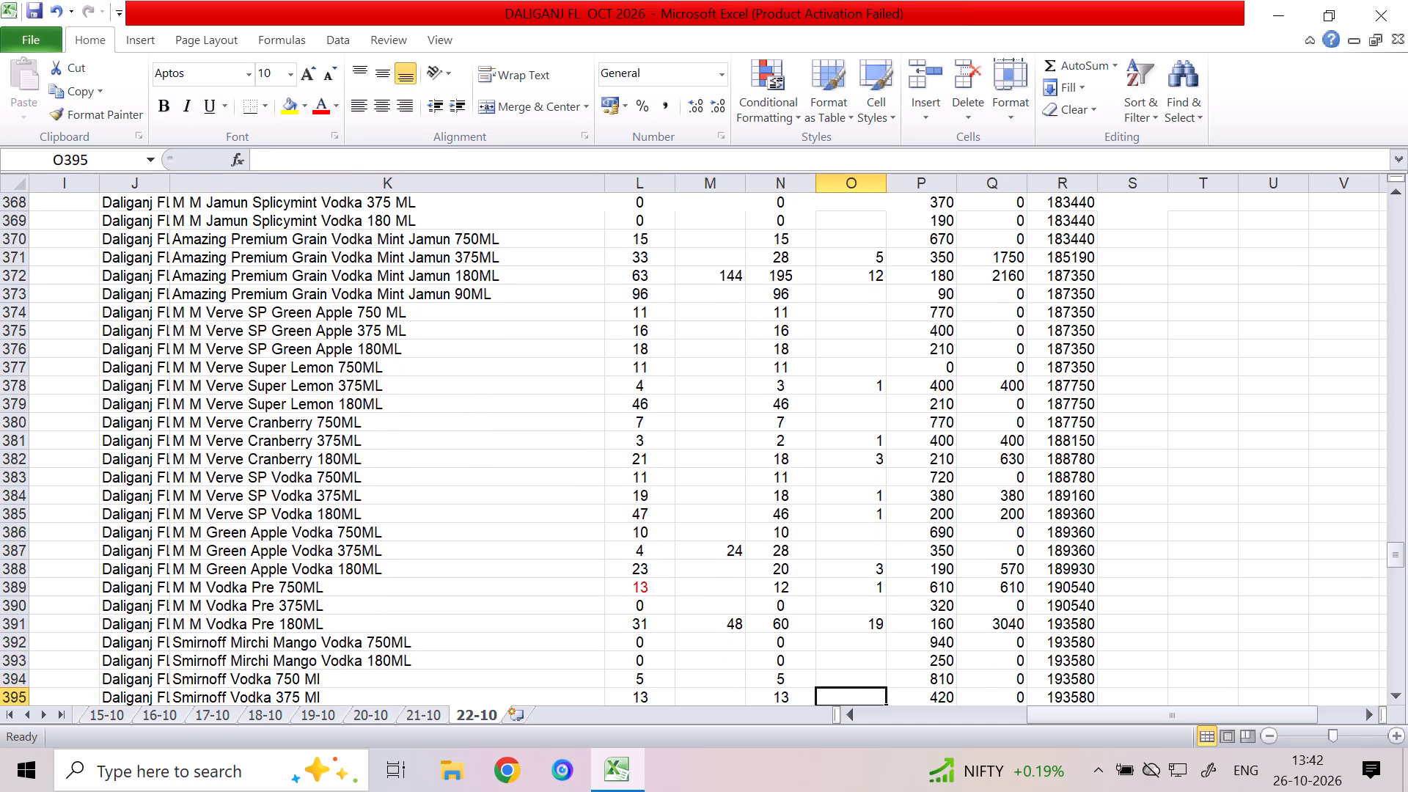
key(Down)
key(Up)
key(Up)
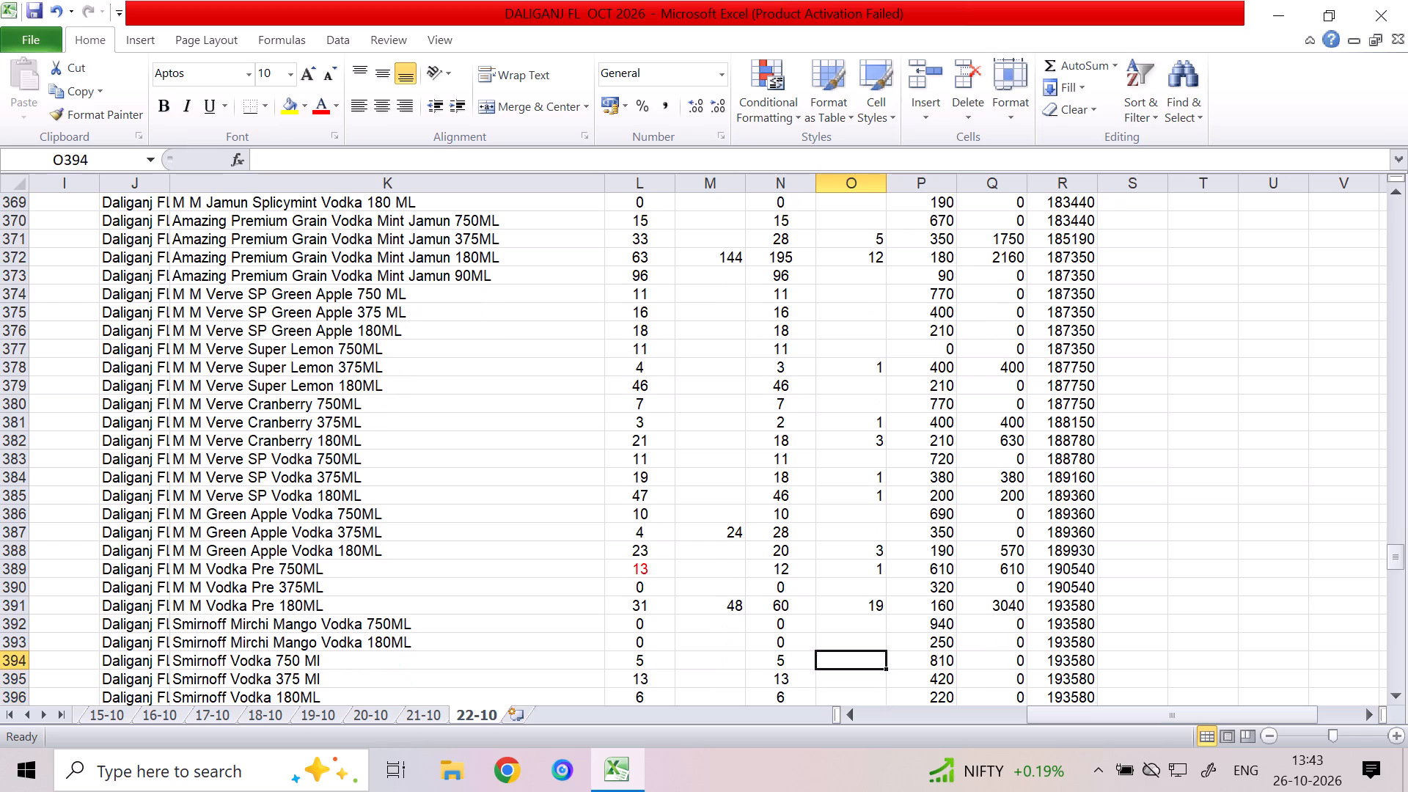
key(Down)
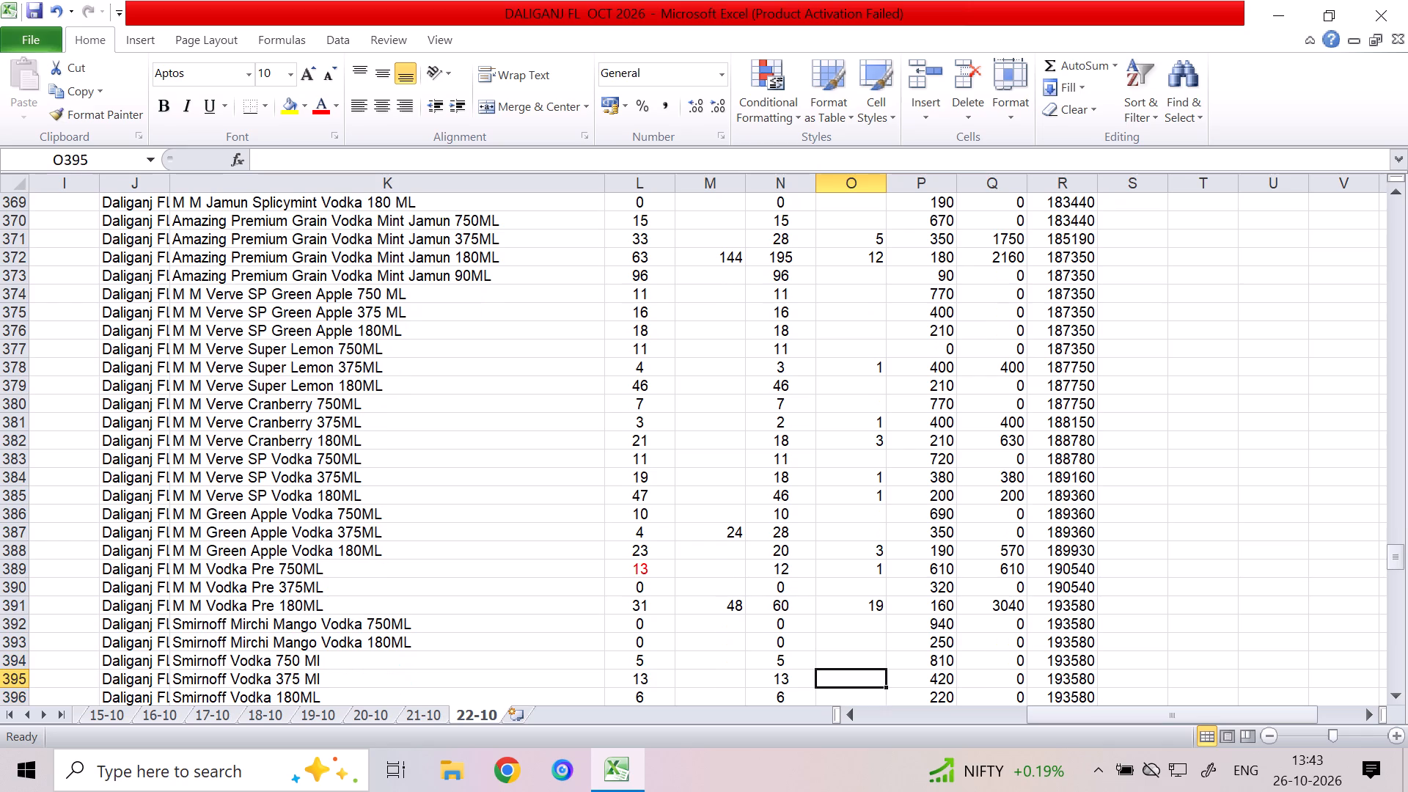
key(Down)
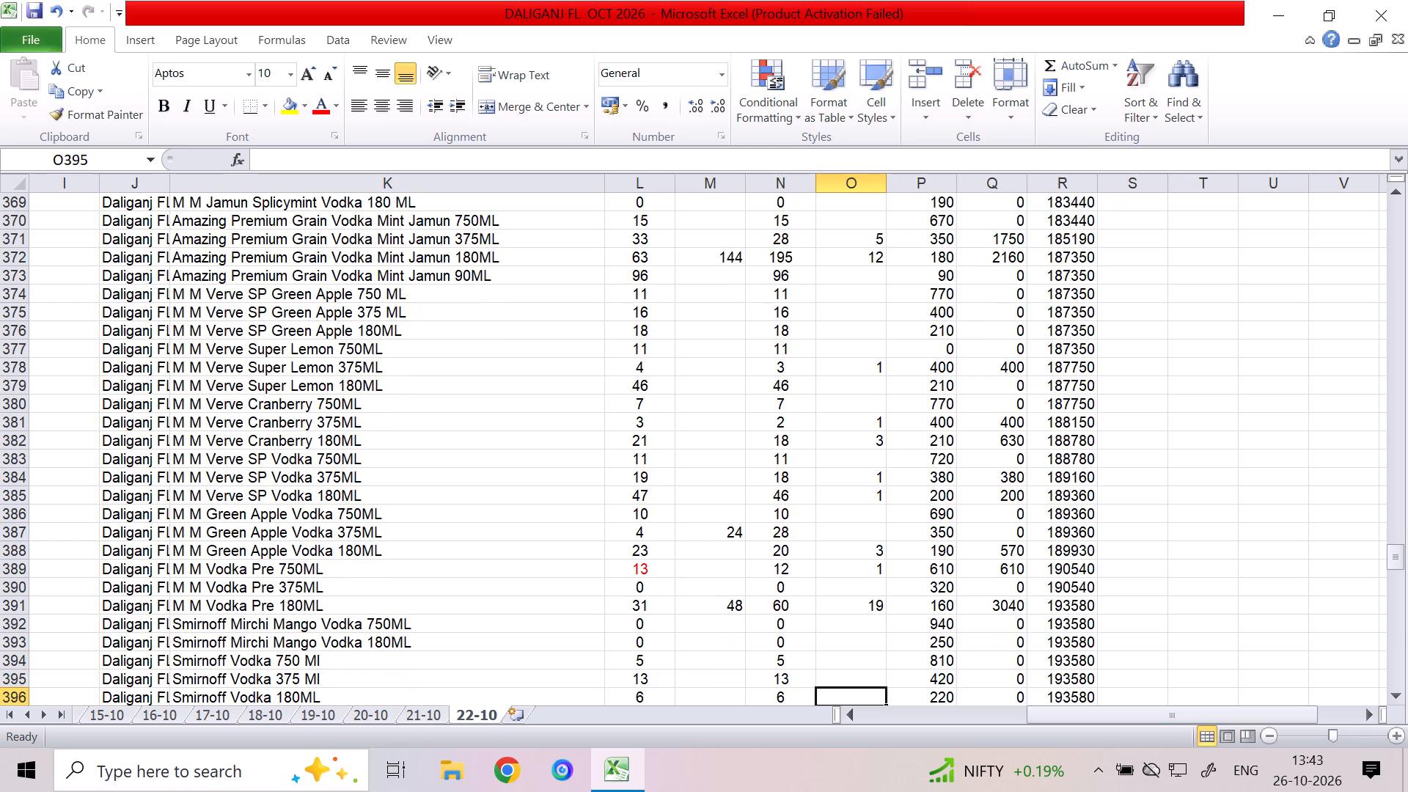
key(Left)
key(Left)
text(48)
key(Right)
key(Right)
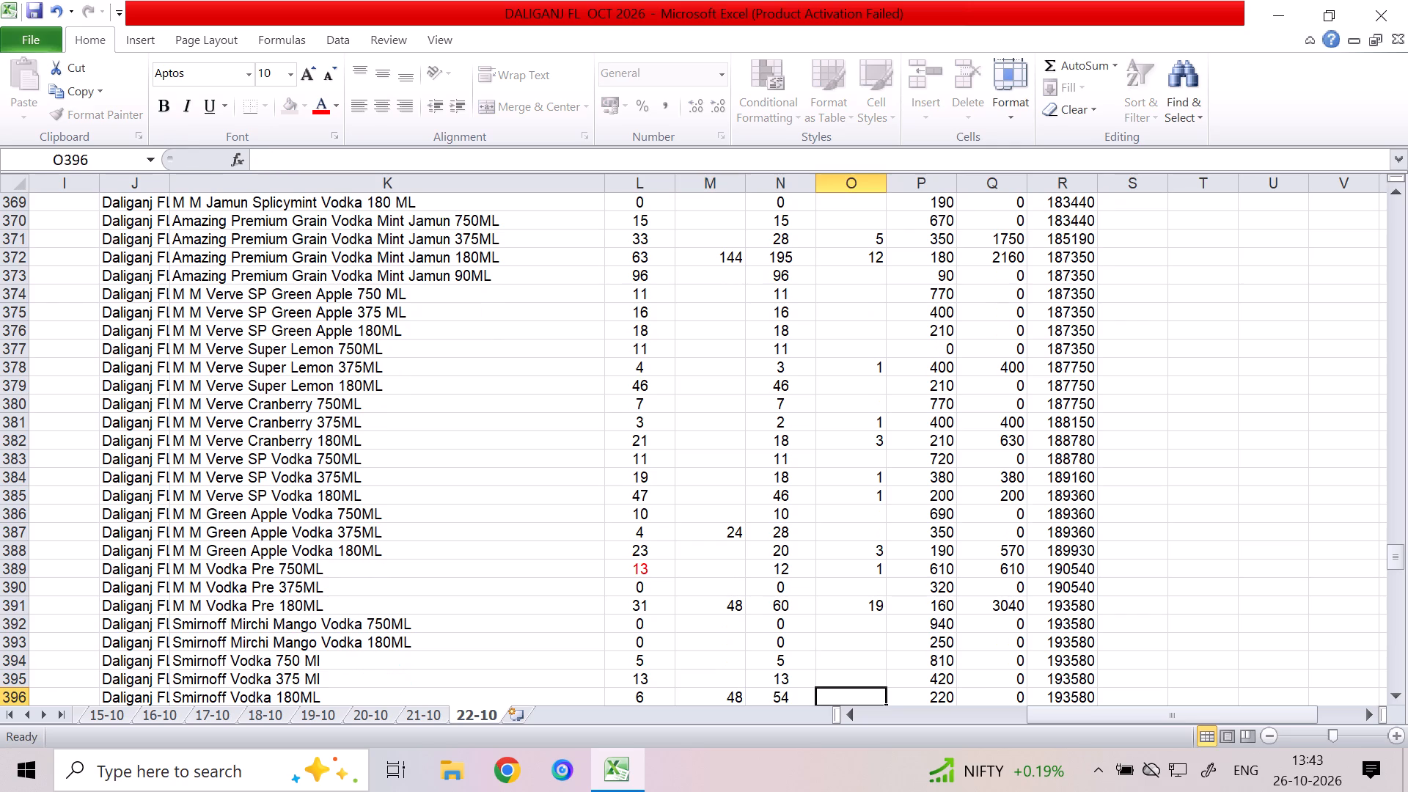
text(13)
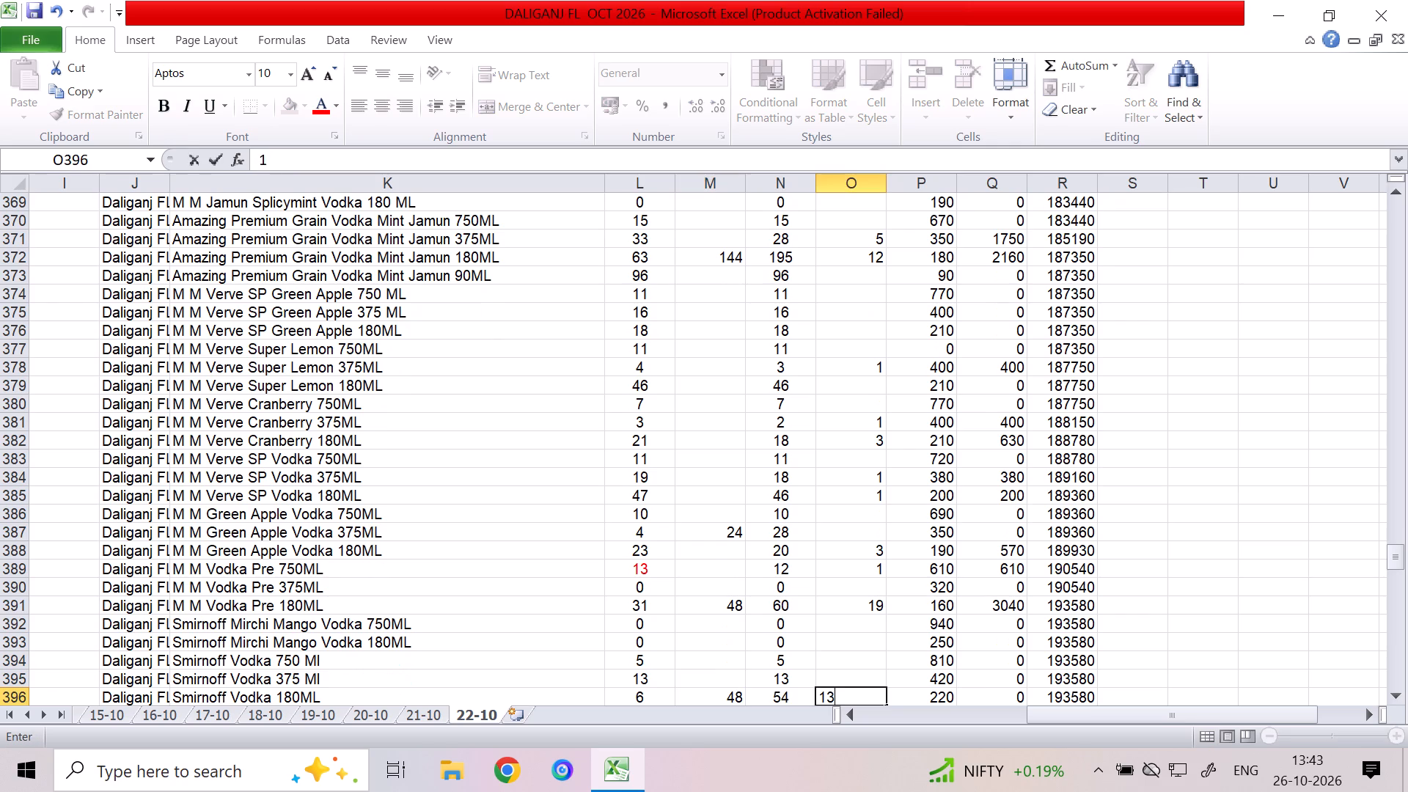
key(Down)
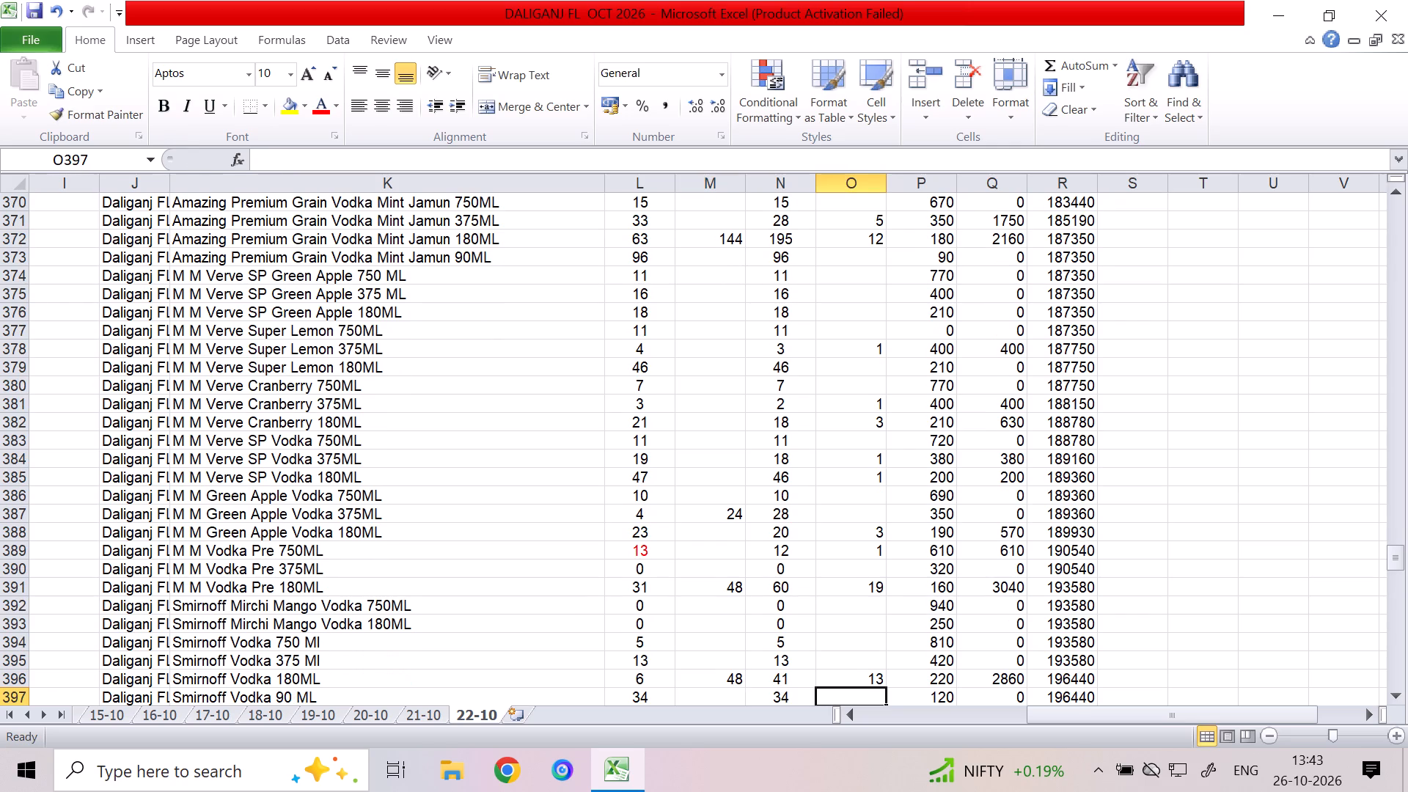
Enter 1 in column O for Smirnoff Vodka 90 ML and 3 for Amazing Premium Vodka 375ML.
key(1)
key(Down)
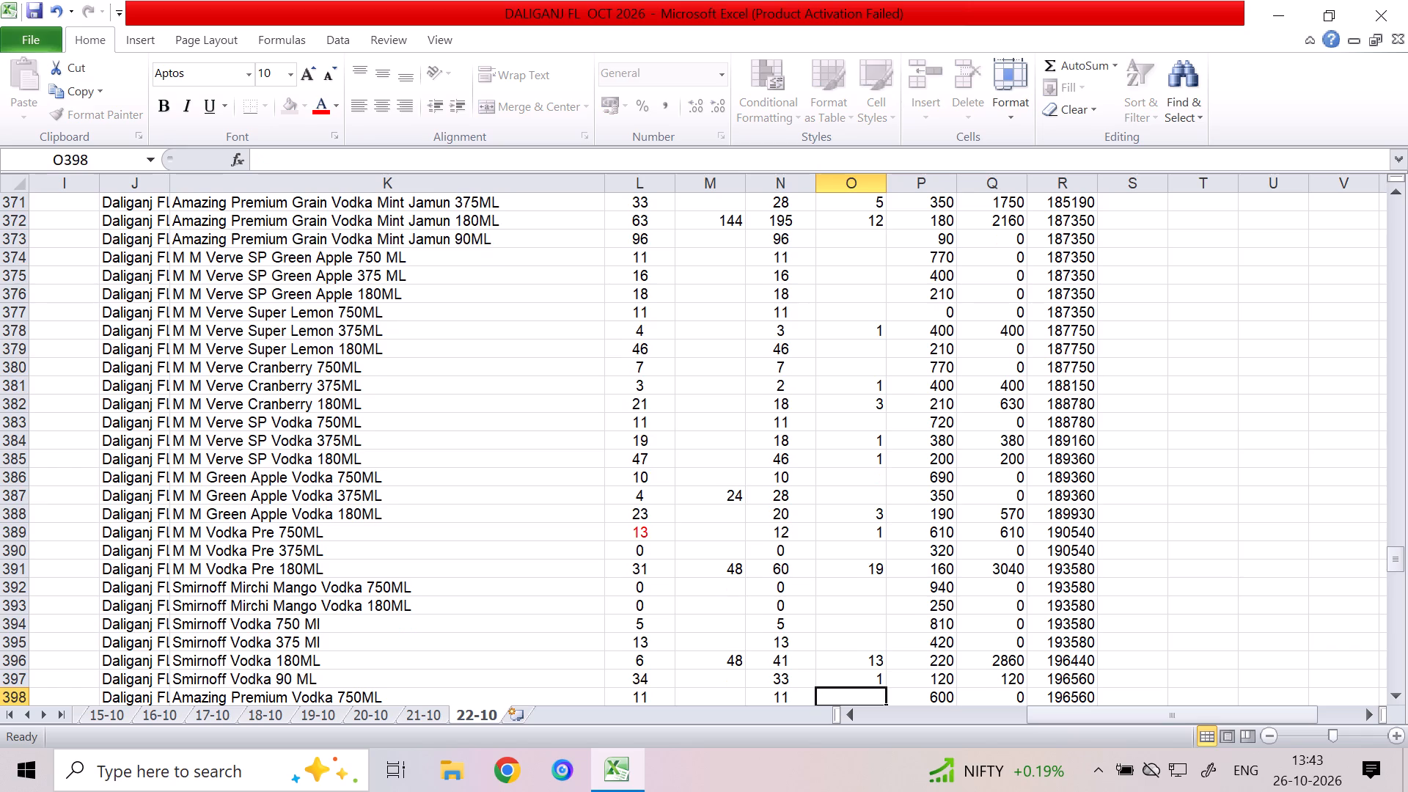
key(Down)
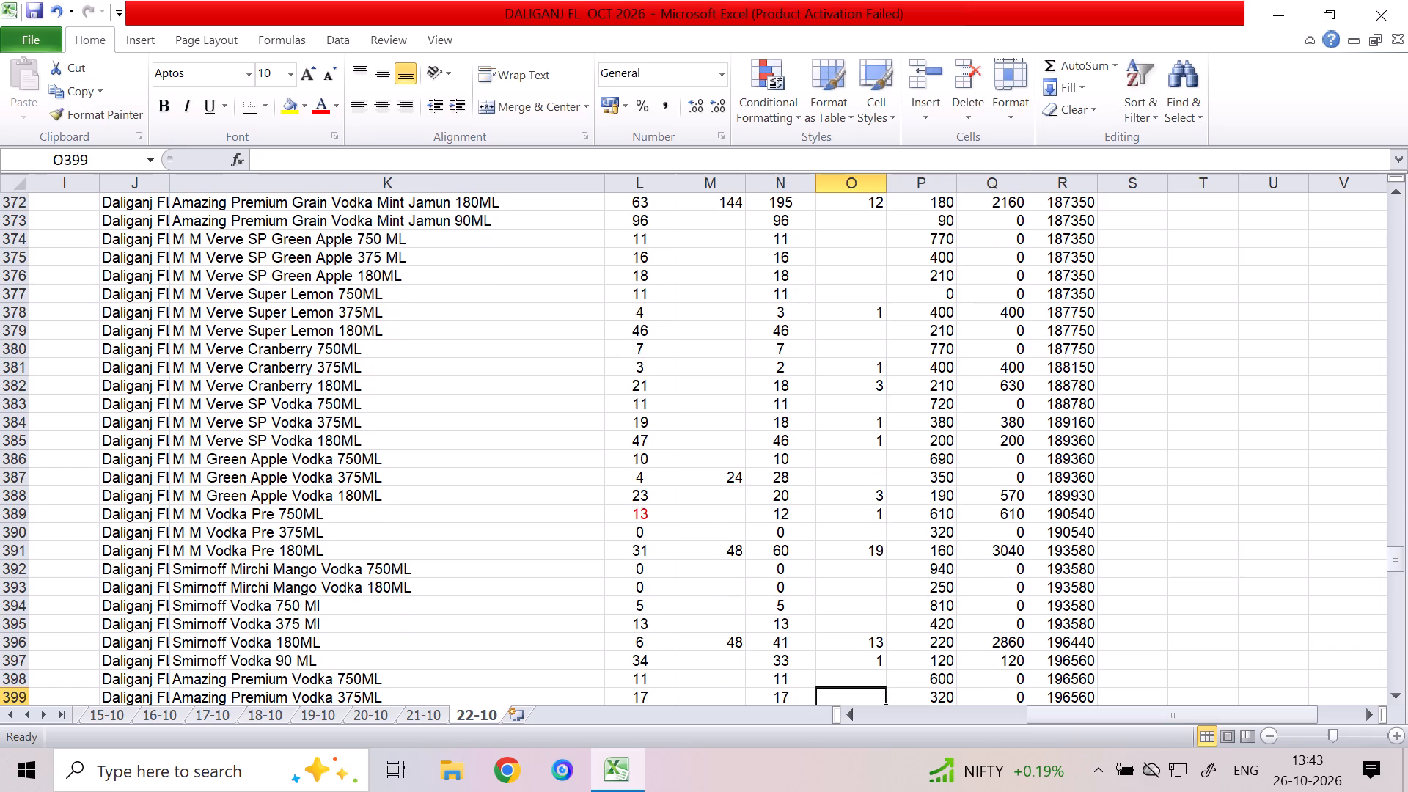
key(3)
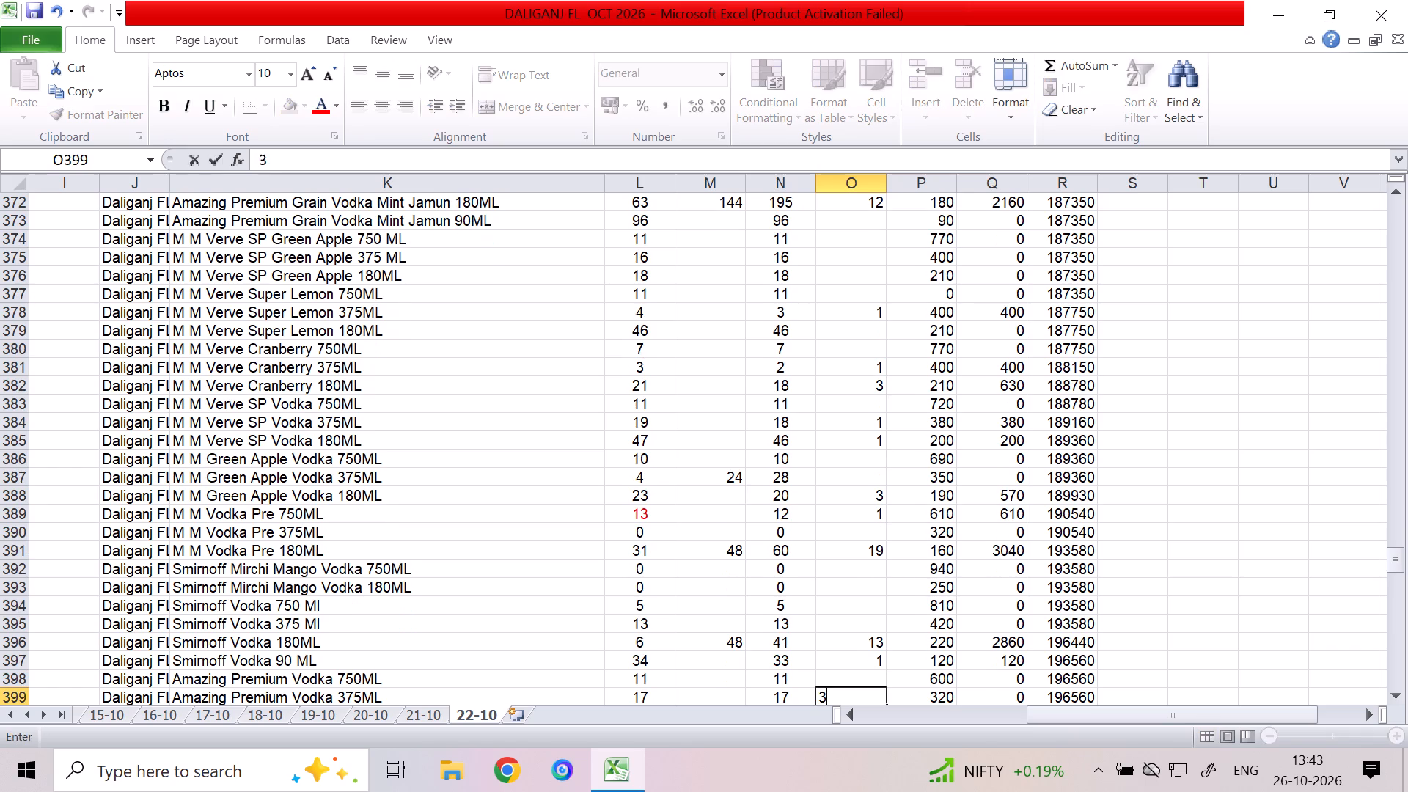
key(Down)
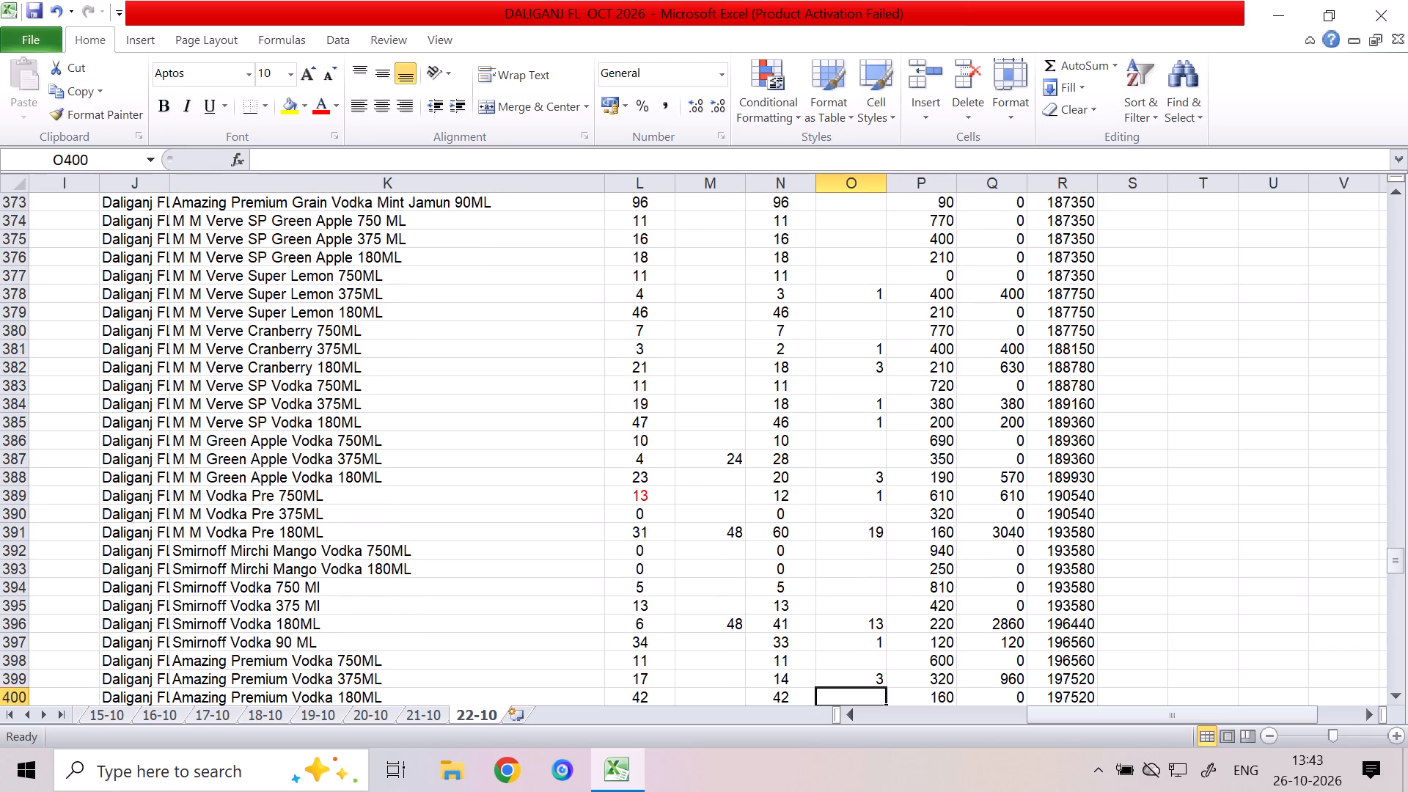
Enter 28 in column O and 96 in column M of the Amazing Premium Vodka 180ML row.
text(28)
key(Down)
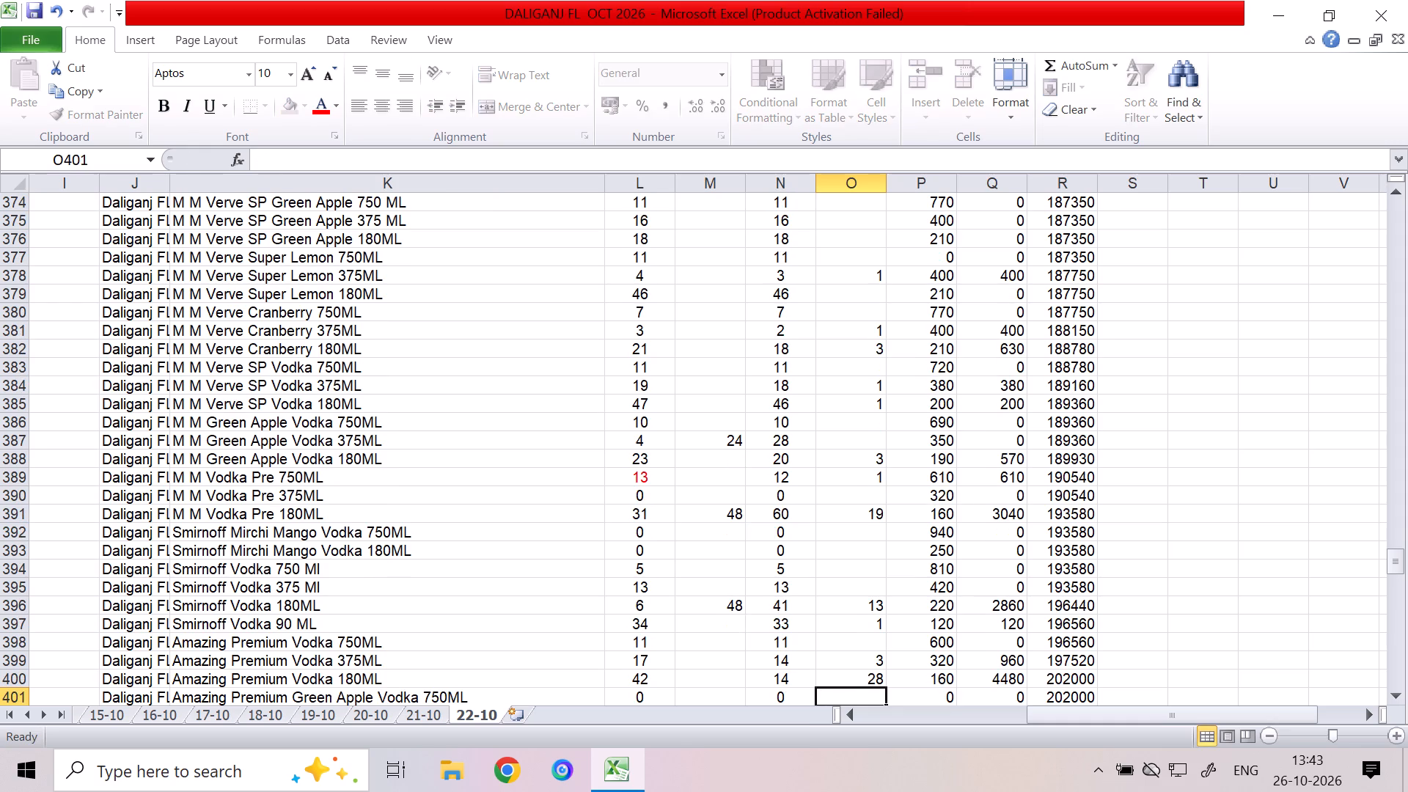
key(Up)
key(Left)
key(Left)
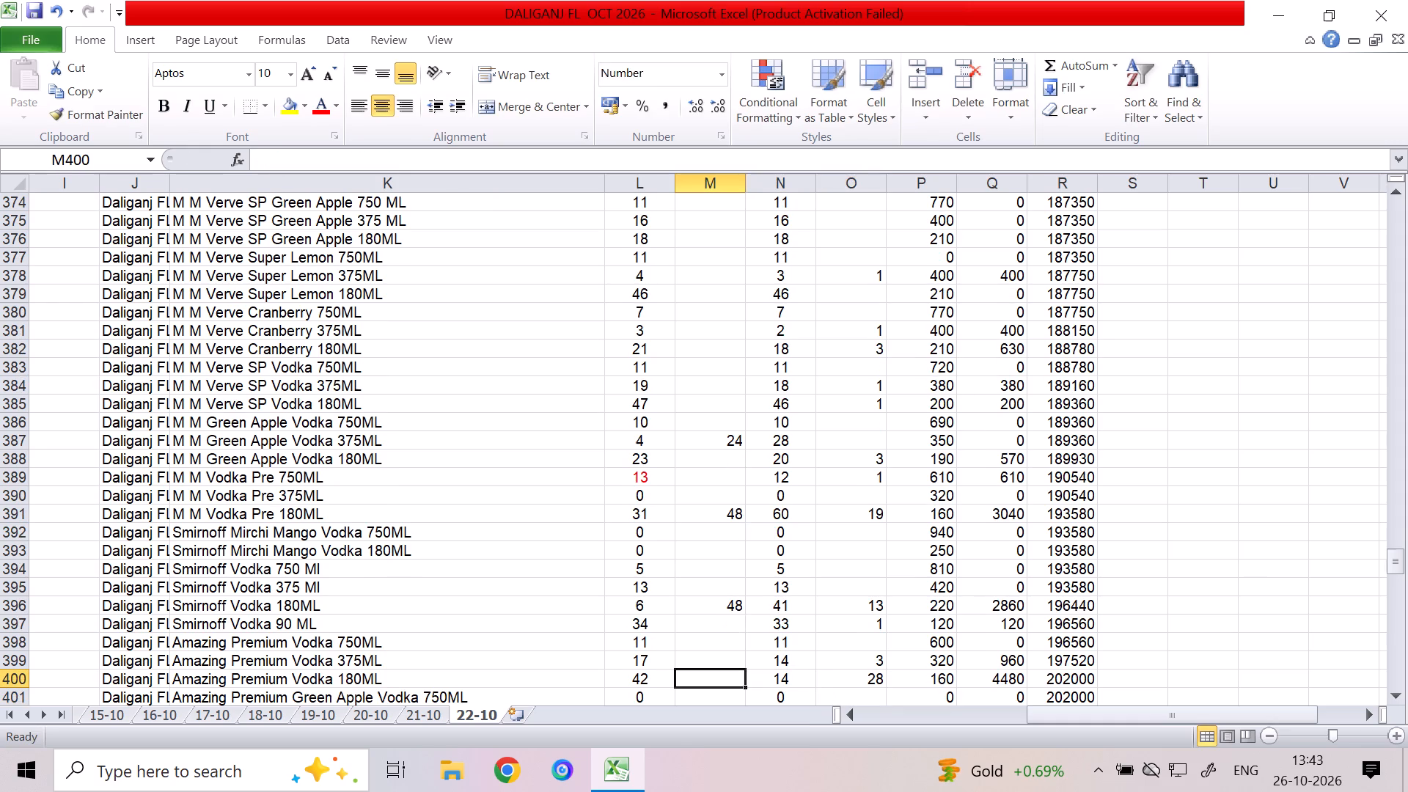
text(96)
key(Down)
Review the rows from Amazing Premium Green Apple Vodka 750ML down to Snoski Classic Crafted Vodka for products needing entries.
key(Right)
key(Right)
key(Down)
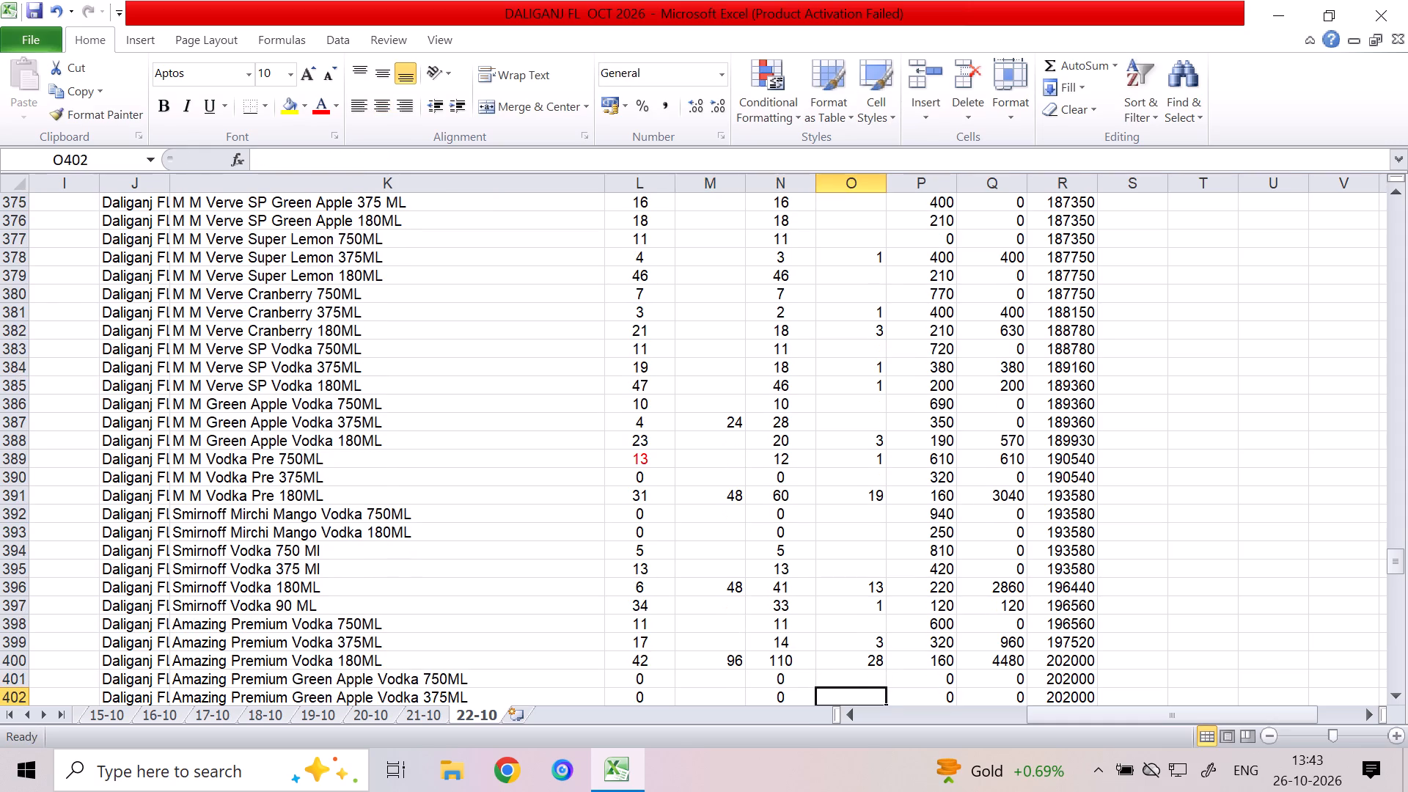
key(Down)
key(Down)
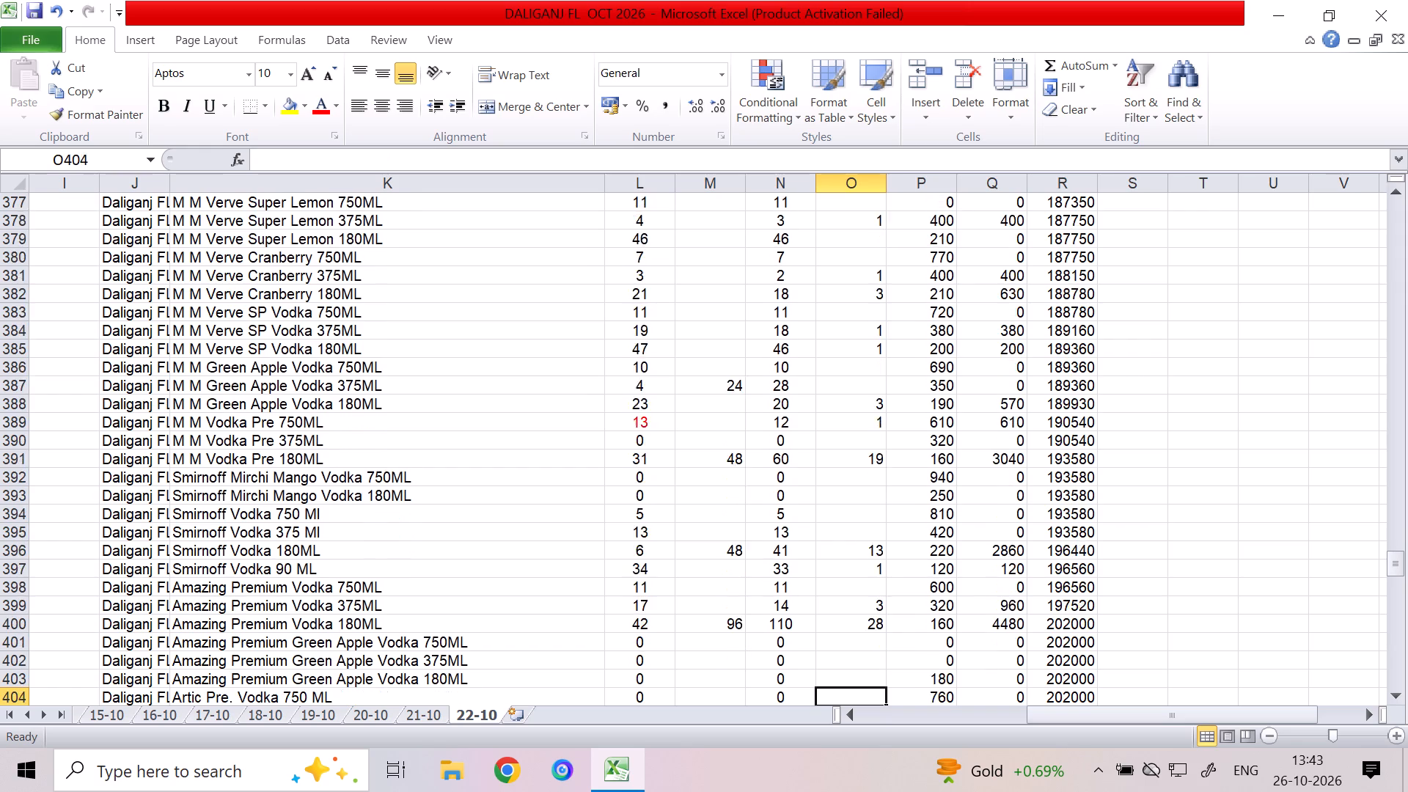
key(Down)
key(Down)
key(Down)
key(Down)
key(Up)
key(Up)
key(Up)
key(Up)
key(Up)
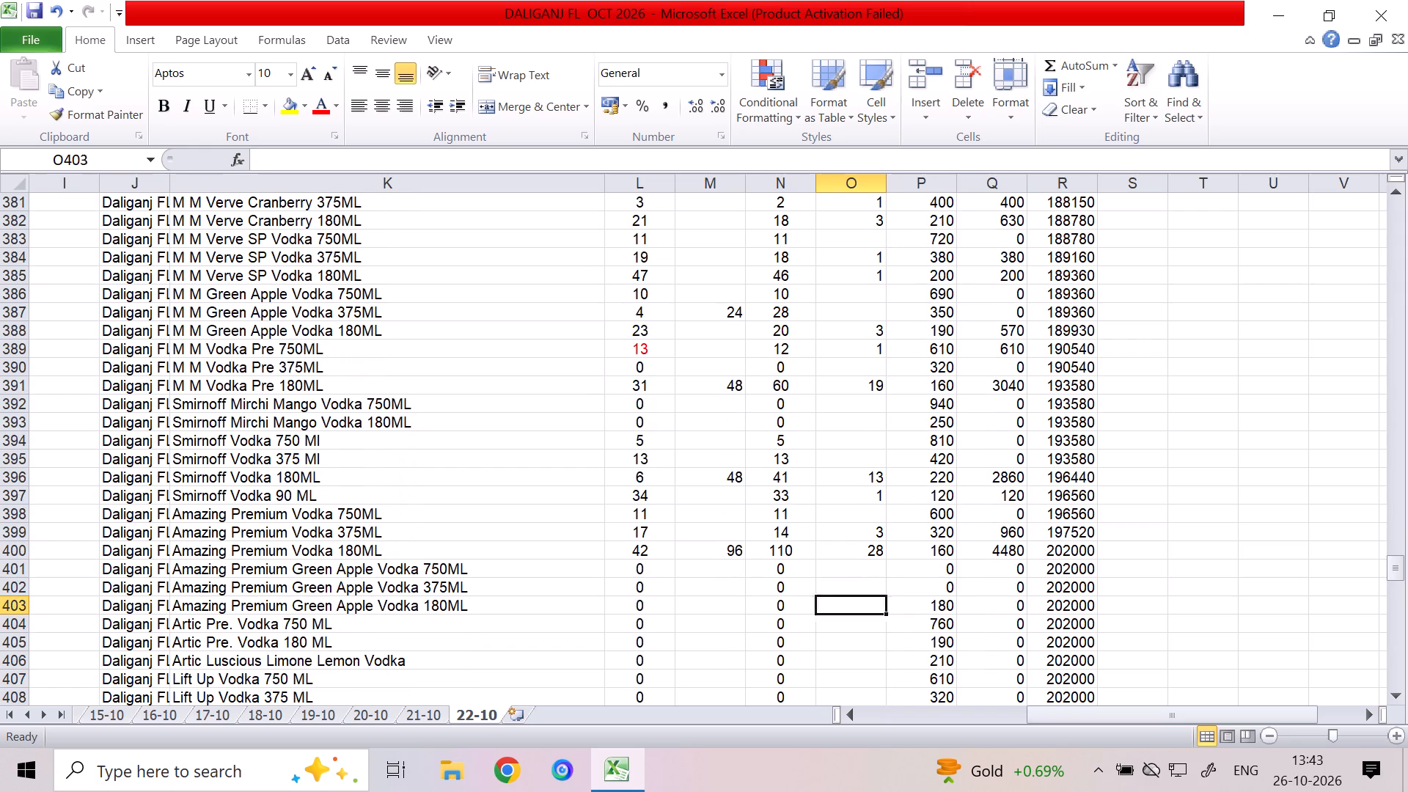
key(Up)
key(Up)
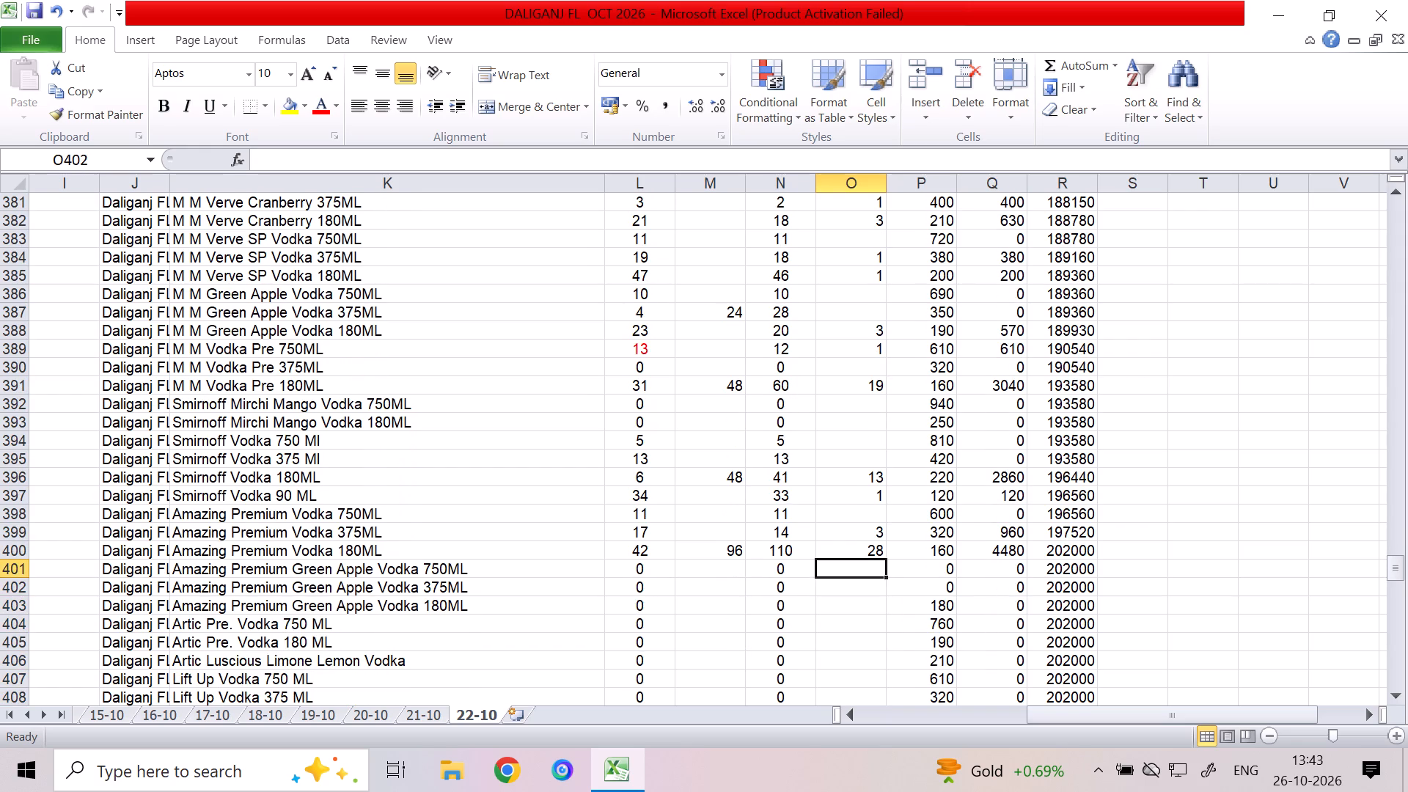
key(Down)
key(Down)
key(Down)
key(Down)
key(Down)
key(Down)
key(Down)
key(Down)
key(Down)
key(Down)
key(Down)
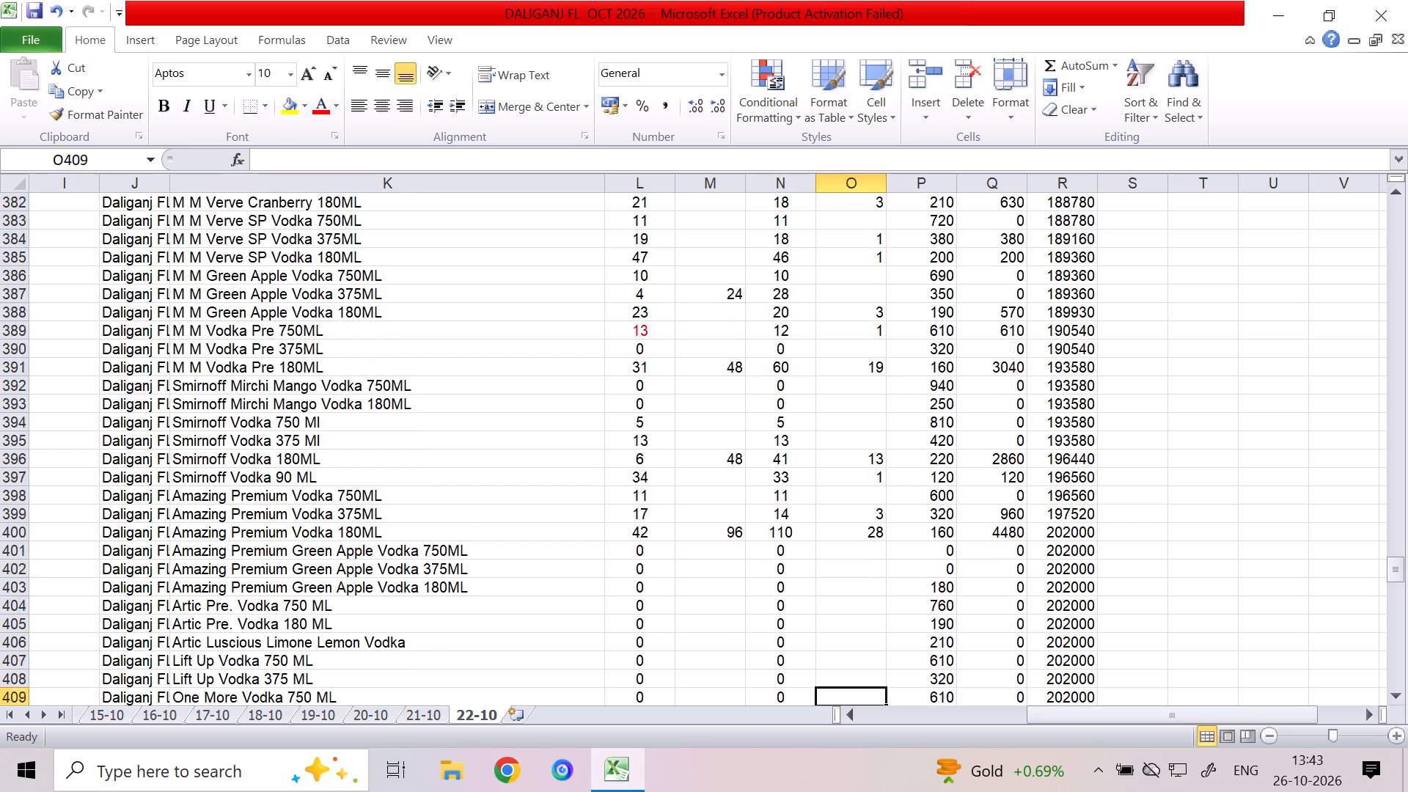
key(Down)
key(Down)
key(Down)
key(Down)
key(Down)
key(Up)
key(Up)
key(Left)
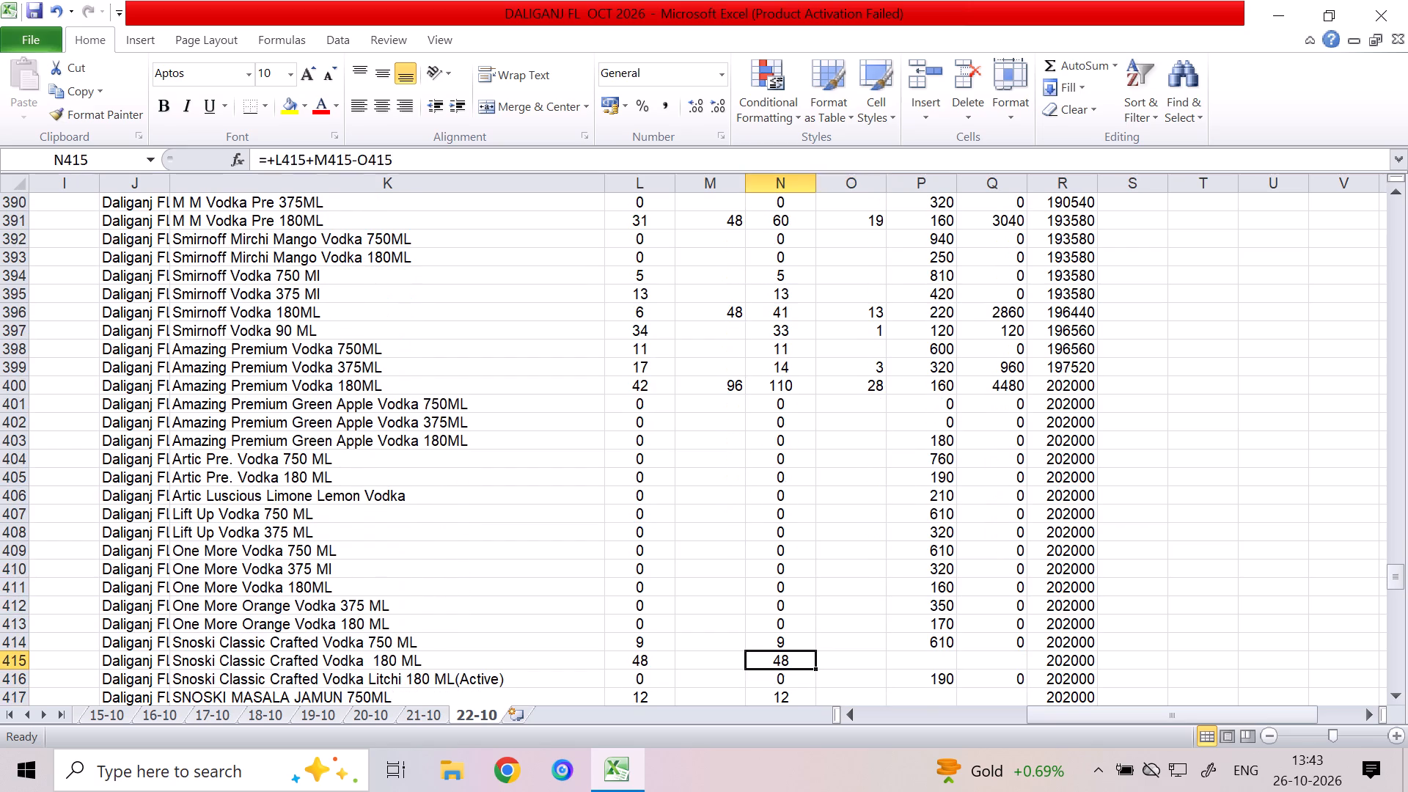
key(Left)
key(Up)
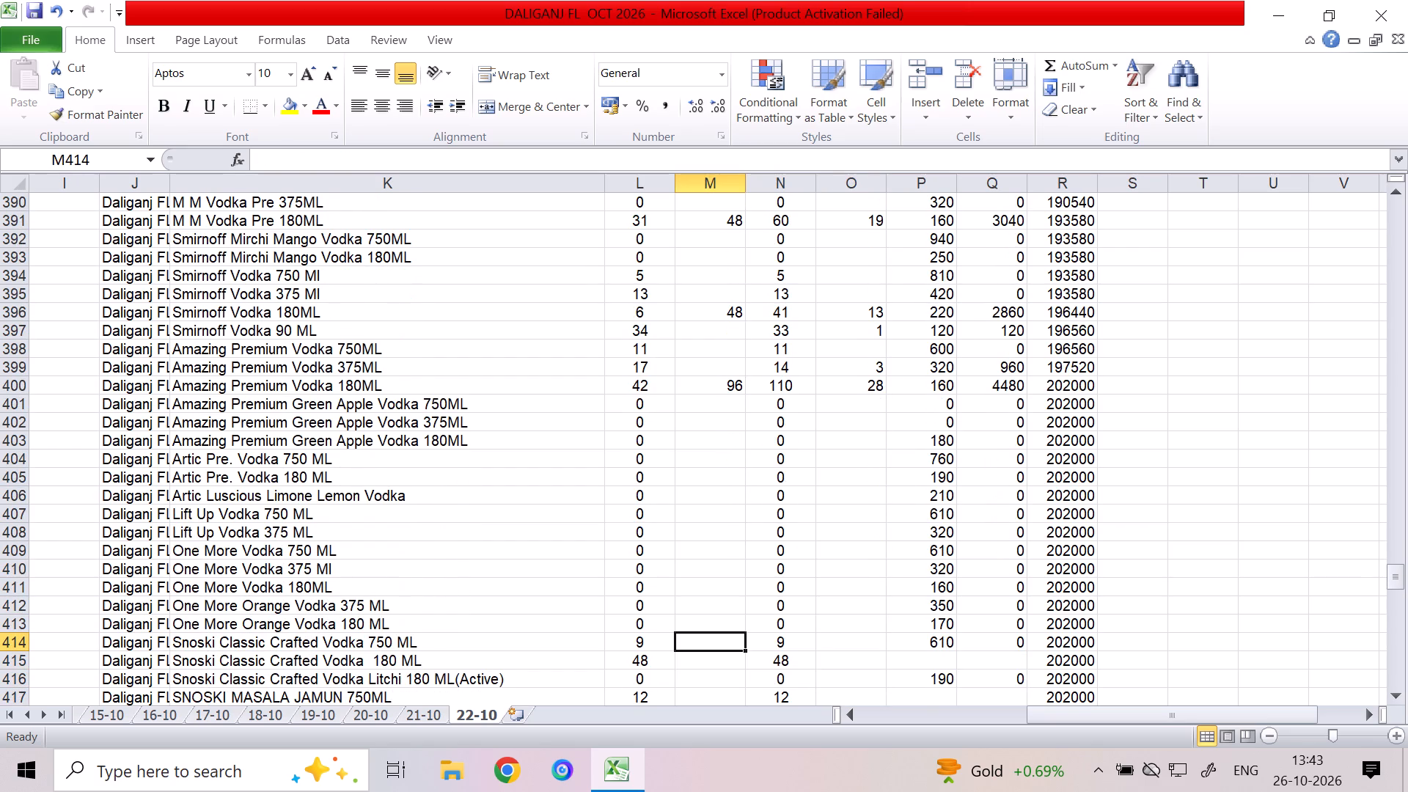
key(Left)
key(Left)
key(Right)
key(Right)
key(Right)
key(Right)
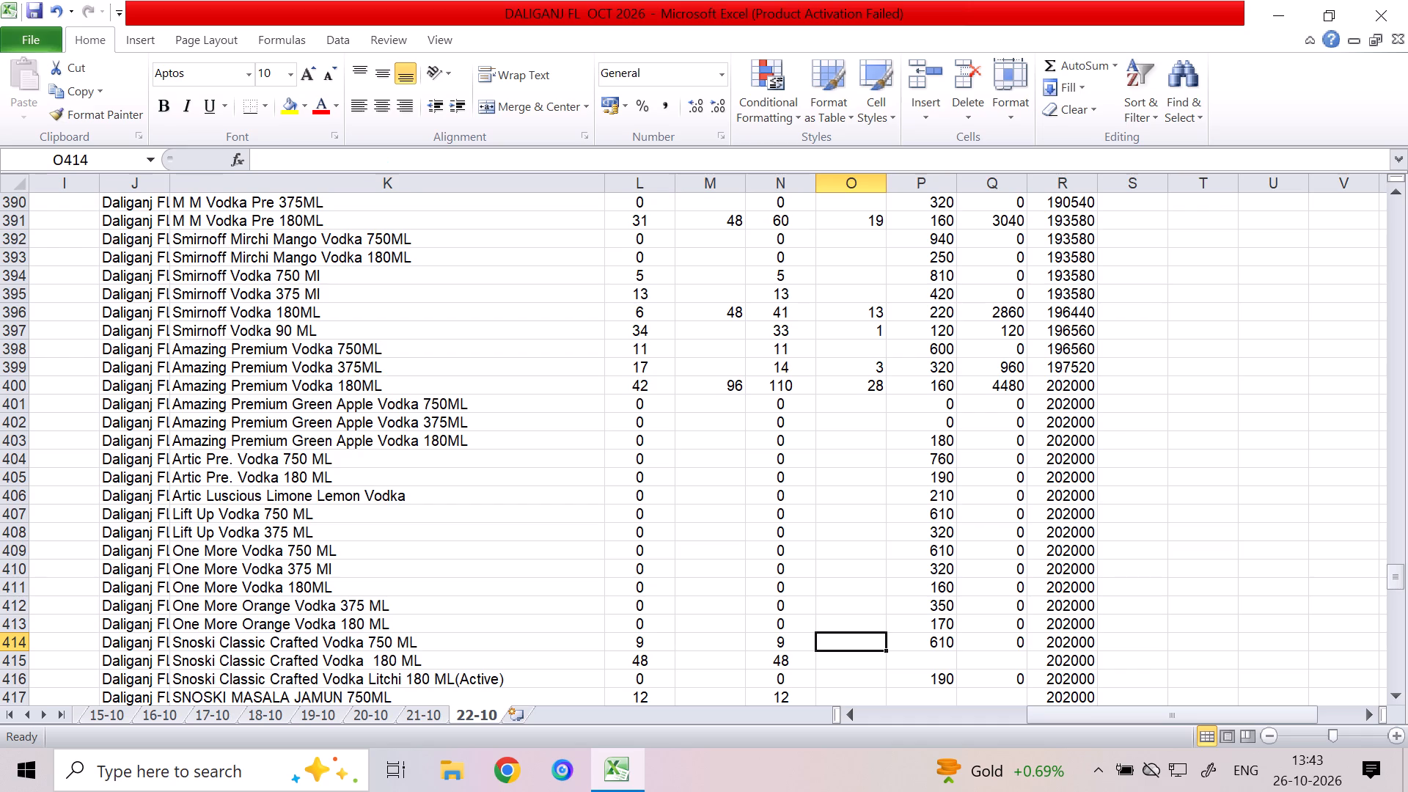
Review the rows from Snoski Classic Crafted Vodka 180 ML to XClamation Pre Vodka 750 ML, checking the IGL Bunty product names.
key(Down)
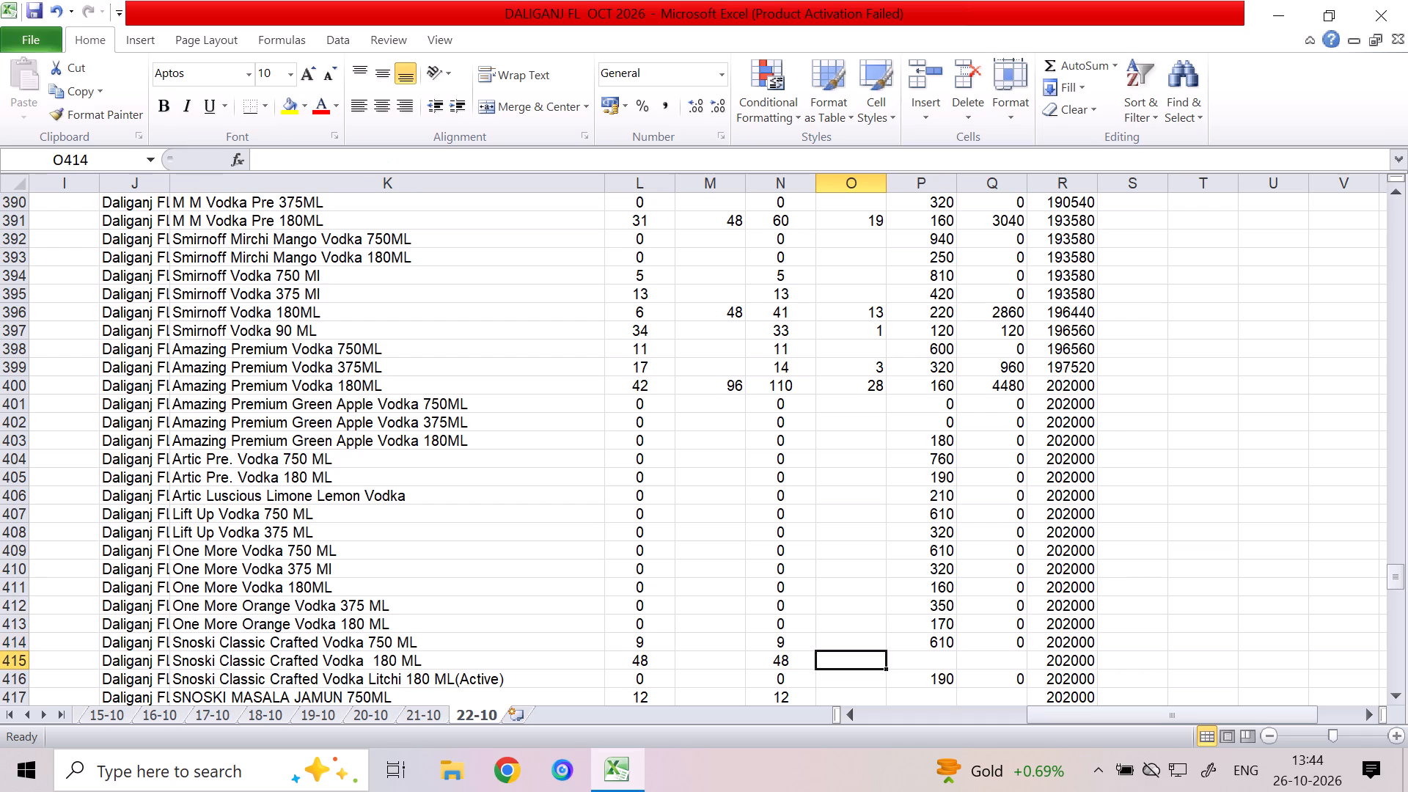
key(Down)
key(Down)
key(Down)
key(Down)
key(Down)
key(Down)
key(Down)
key(Down)
key(Down)
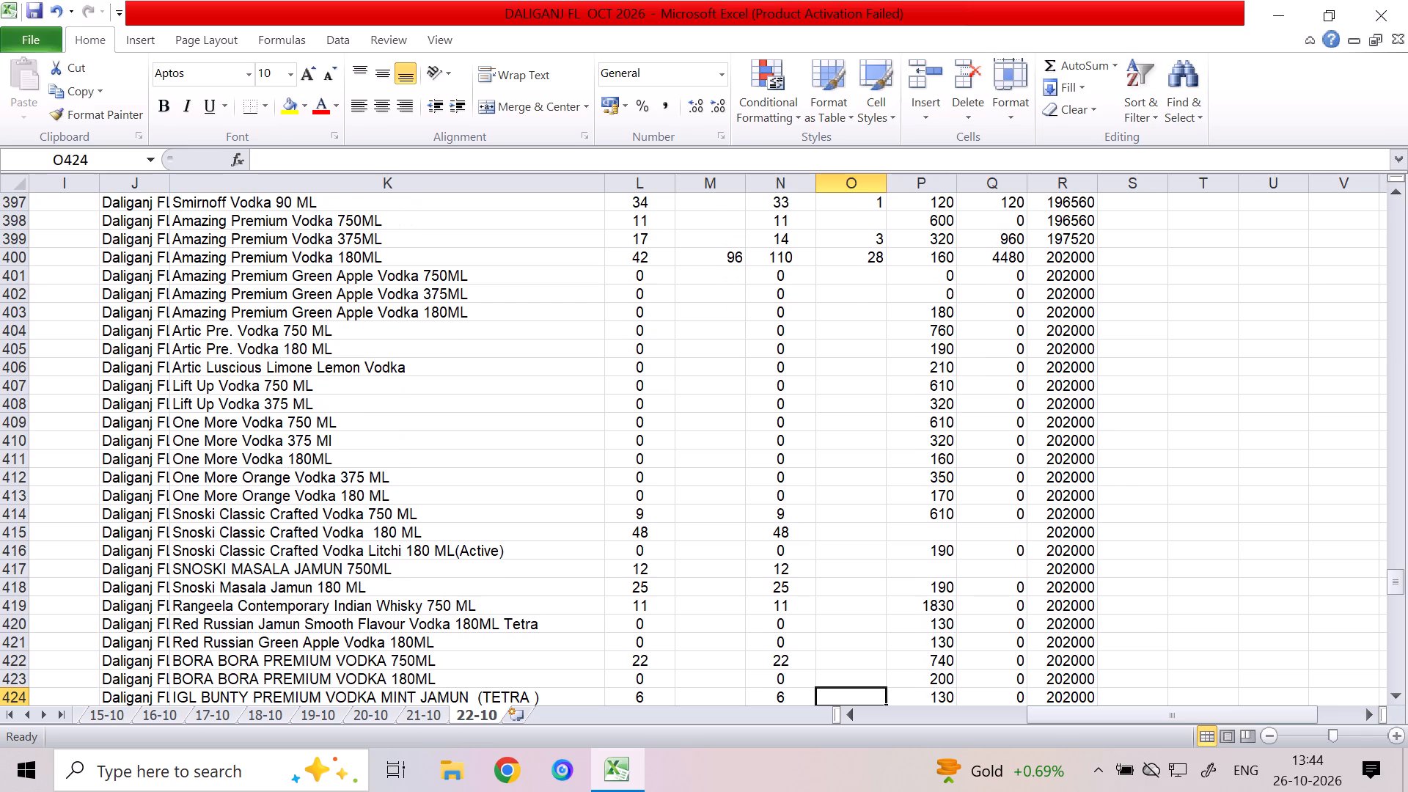
key(Down)
key(Down)
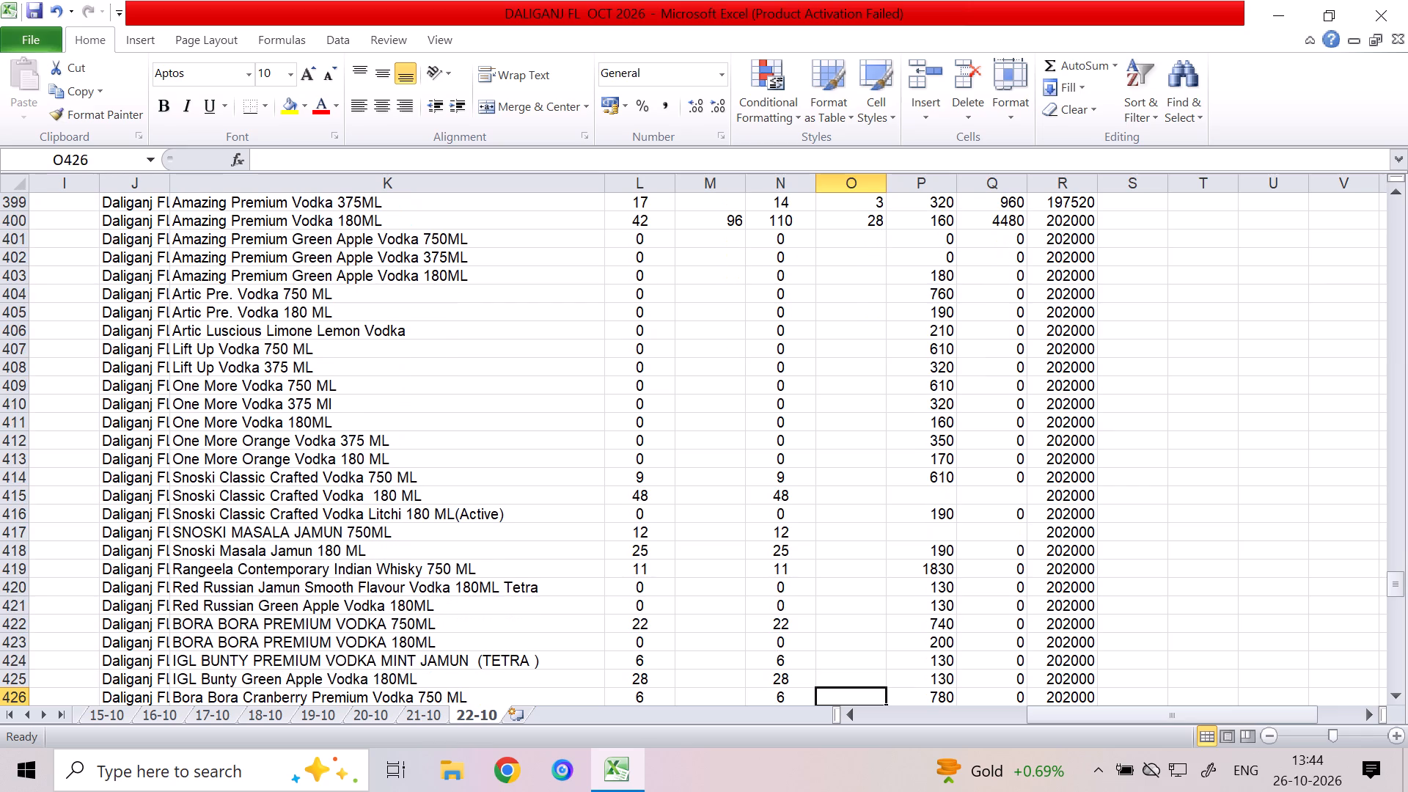
key(Up)
key(Up)
key(Up)
key(Down)
key(Left)
key(Left)
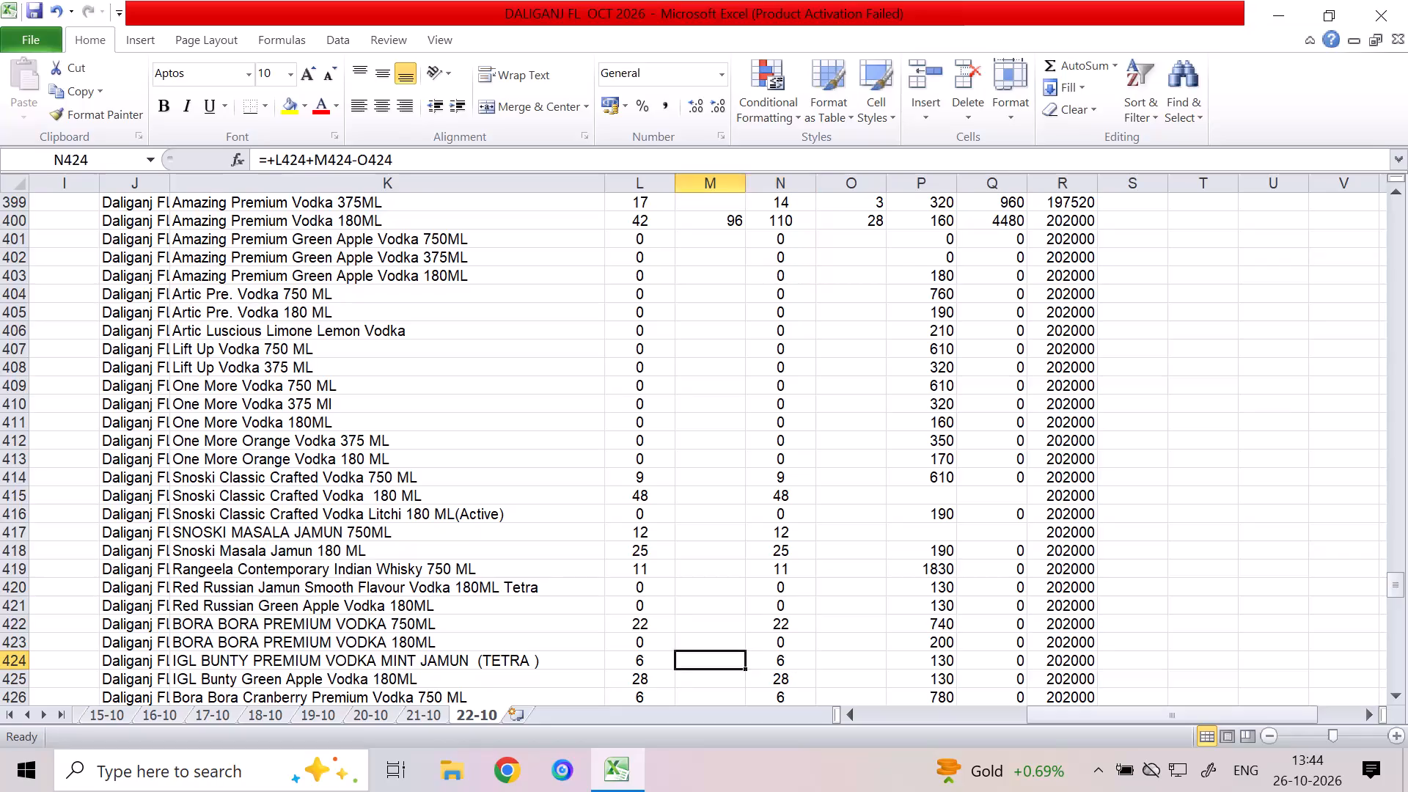
key(Left)
key(Left)
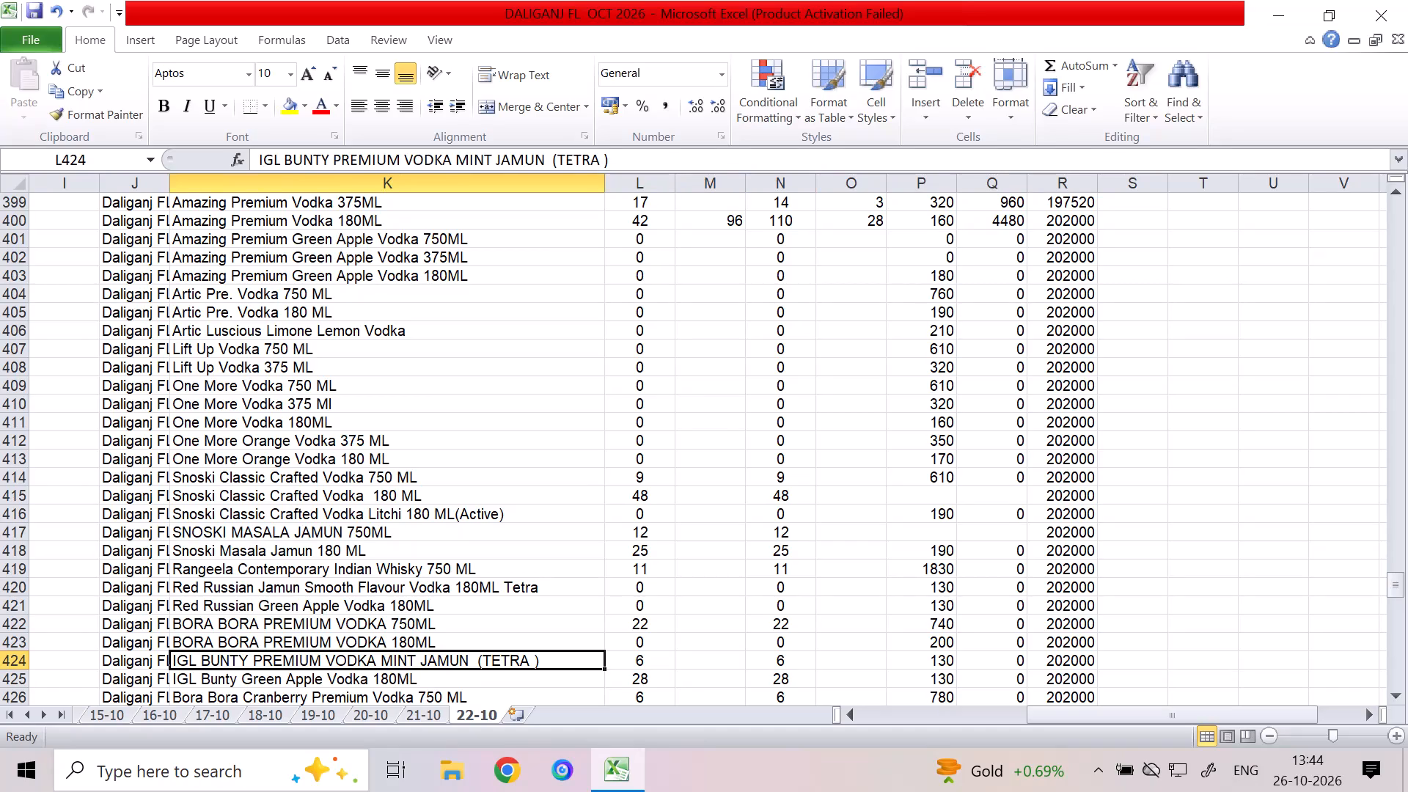
key(Down)
key(Down)
key(Down)
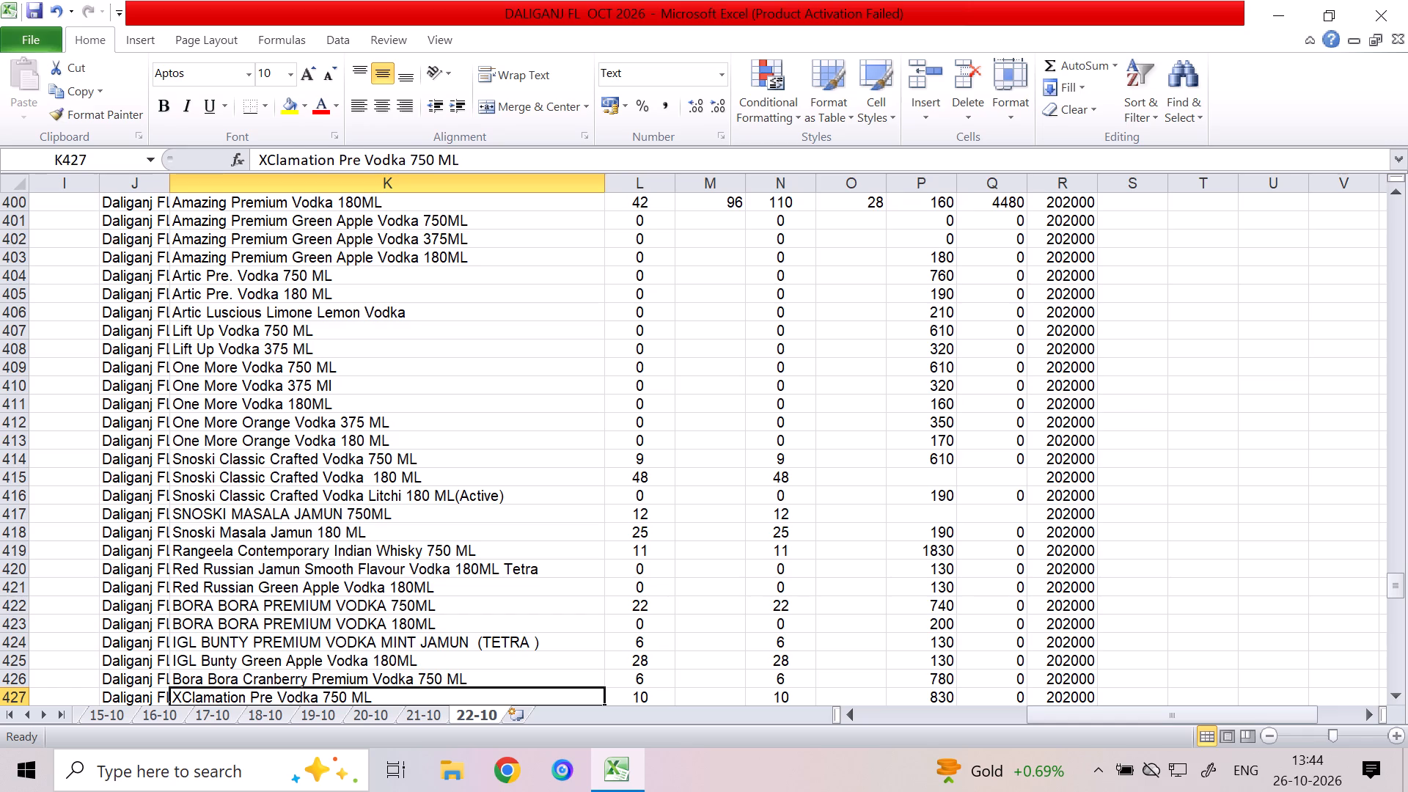
key(Up)
key(Up)
key(Up)
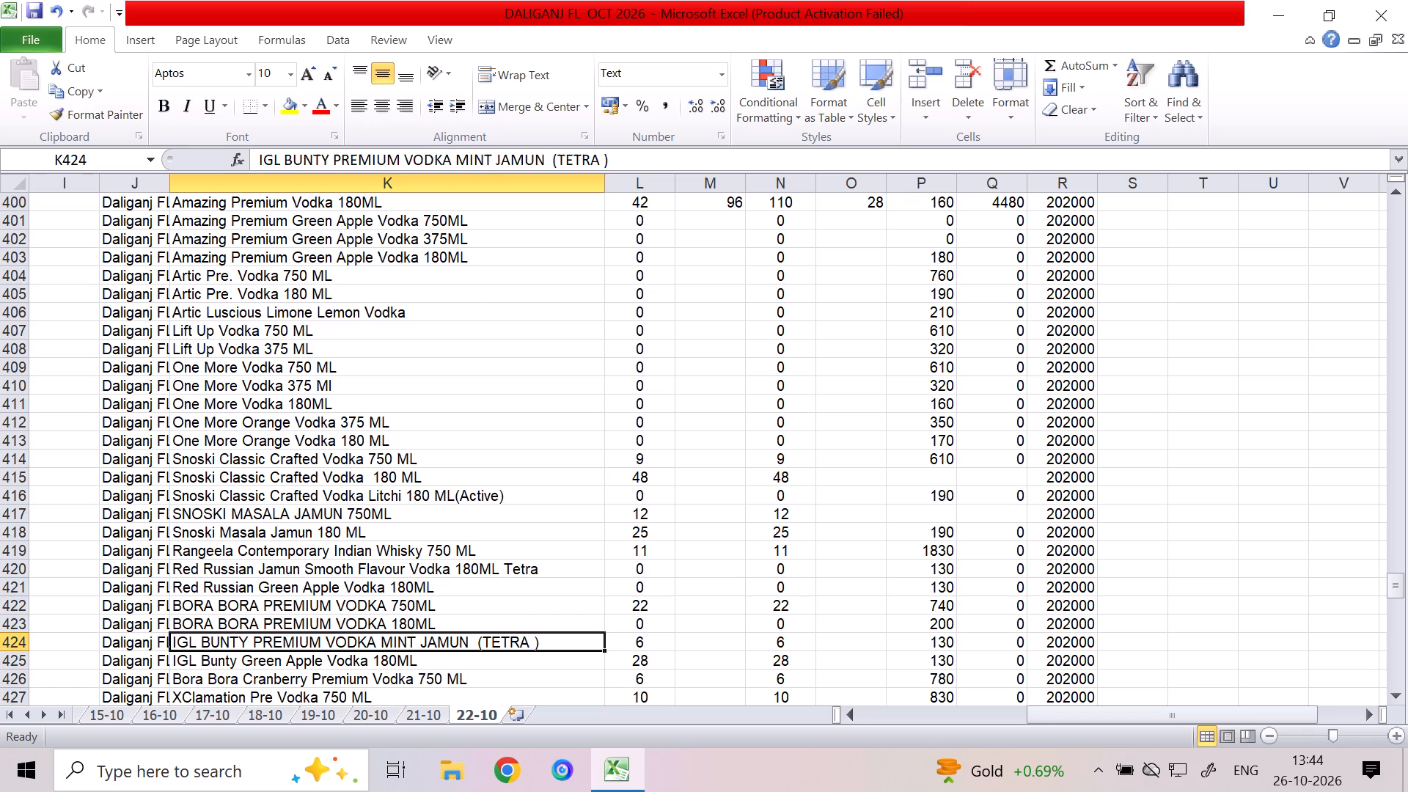
Enter 288 in column M for IGL Bunty Premium Vodka Mint Jamun (Tetra) and 192 for IGL Bunty Green Apple Vodka 180ML.
key(Right)
key(Right)
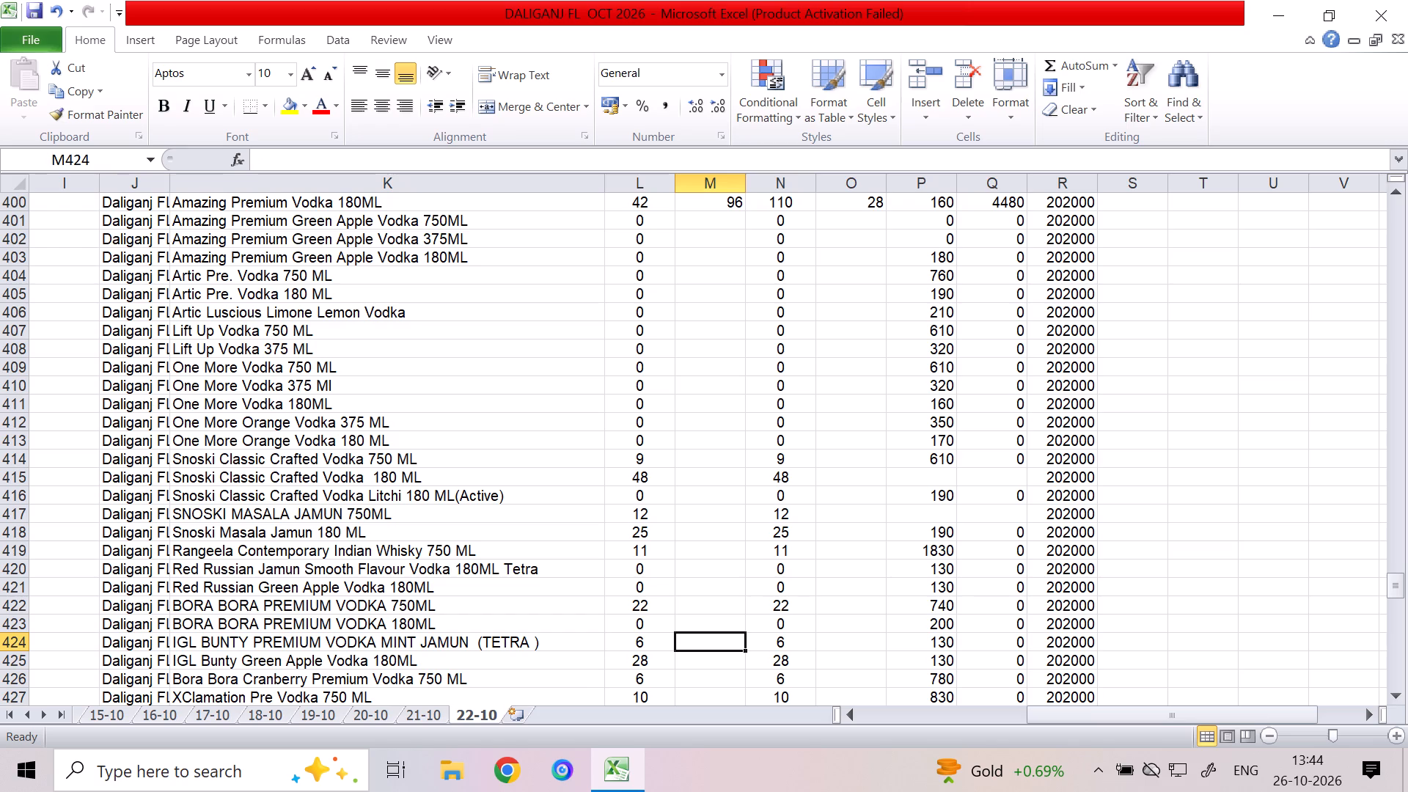
text(288)
key(Right)
key(Right)
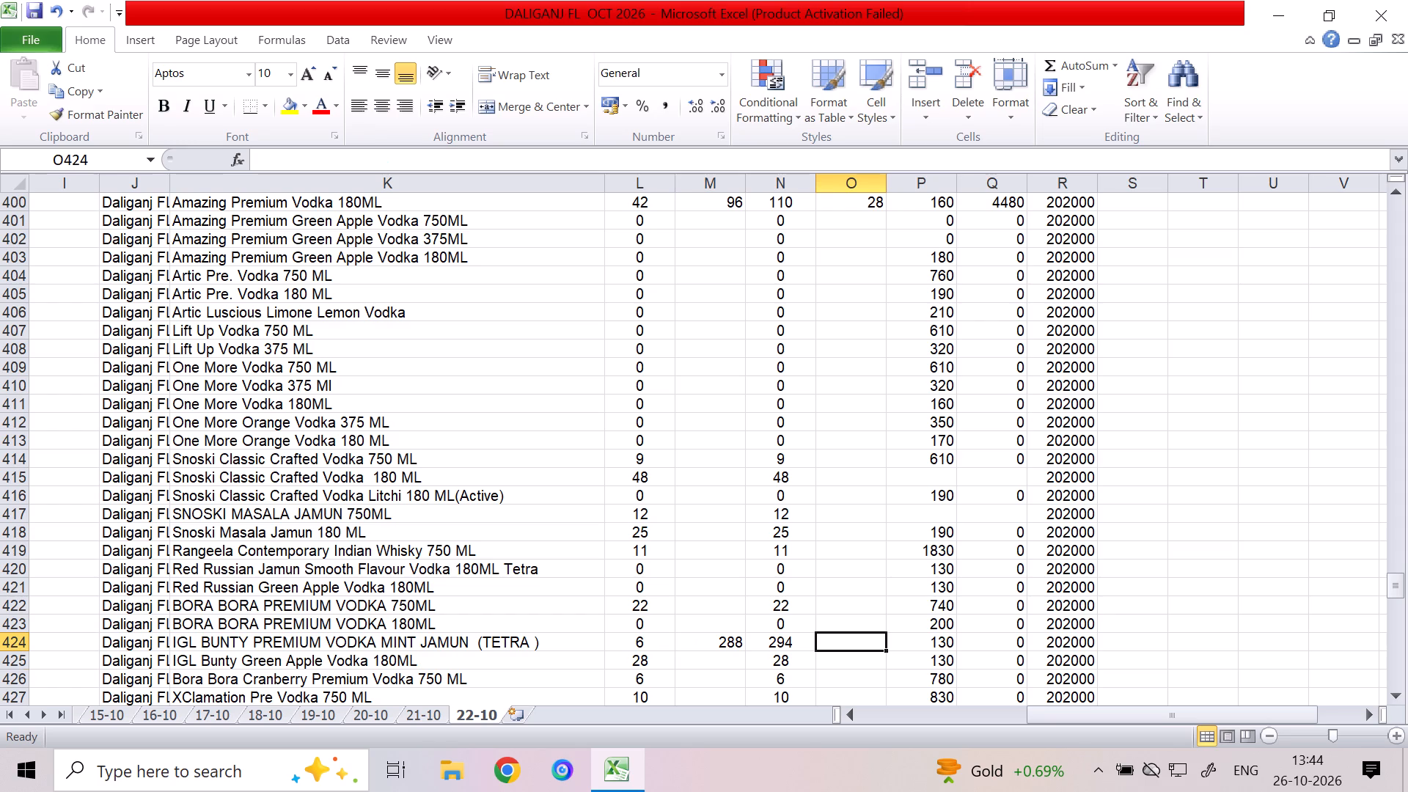
key(Down)
key(Left)
key(Left)
text(192)
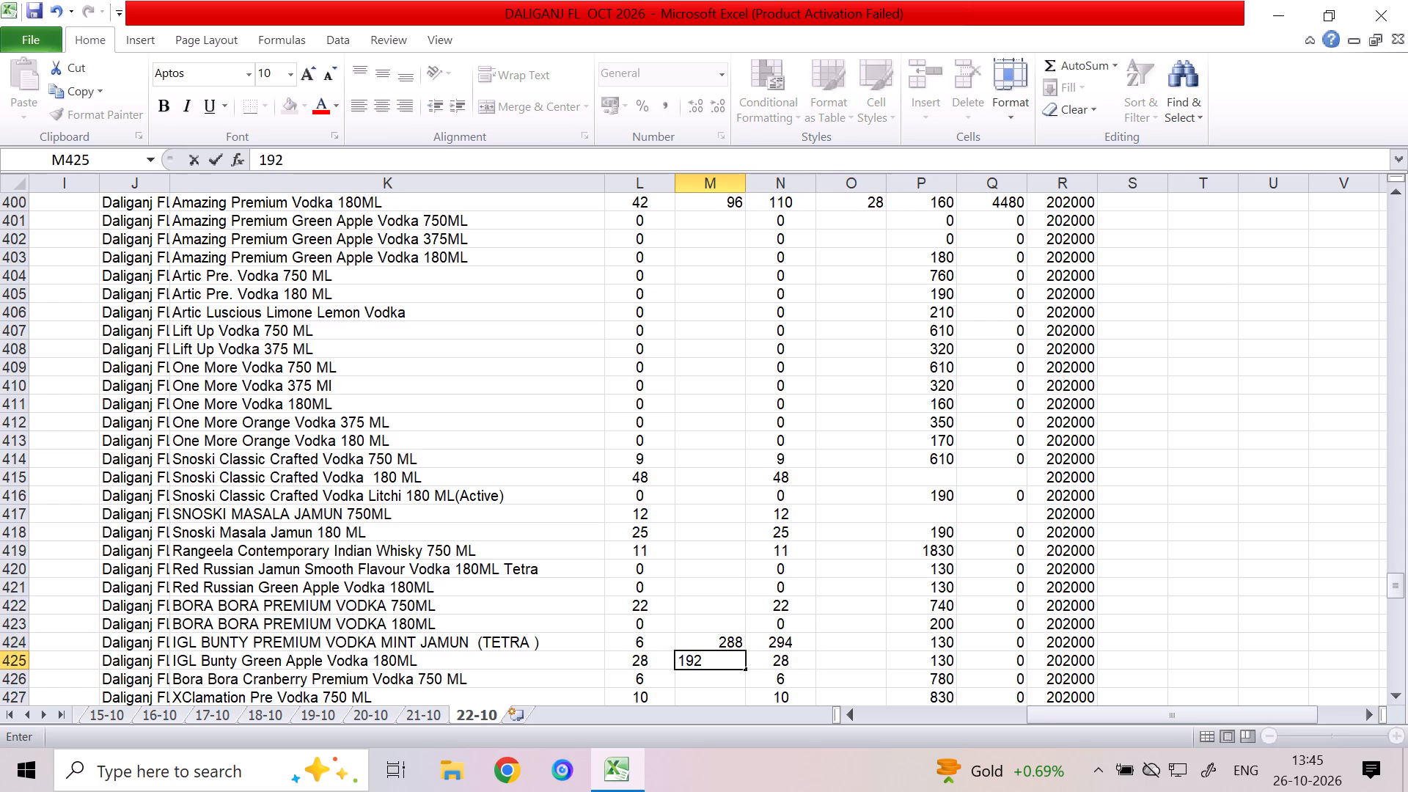
key(Down)
Enter 40 in column O for IGL Bunty Mint Jamun (Tetra) and 76 for IGL Bunty Green Apple 180ML, checking their column N balances.
key(Right)
key(Up)
key(Right)
key(Up)
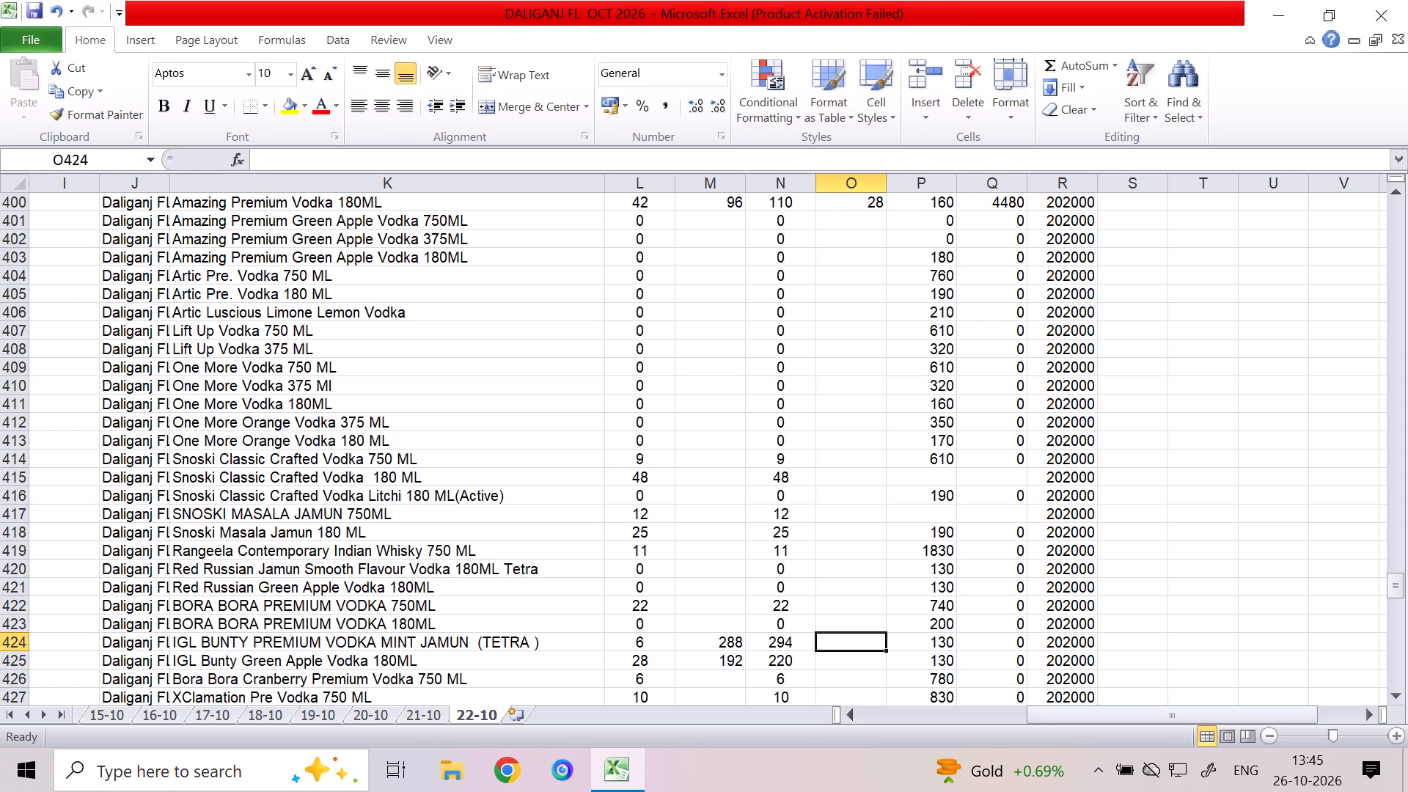
text(40)
key(Down)
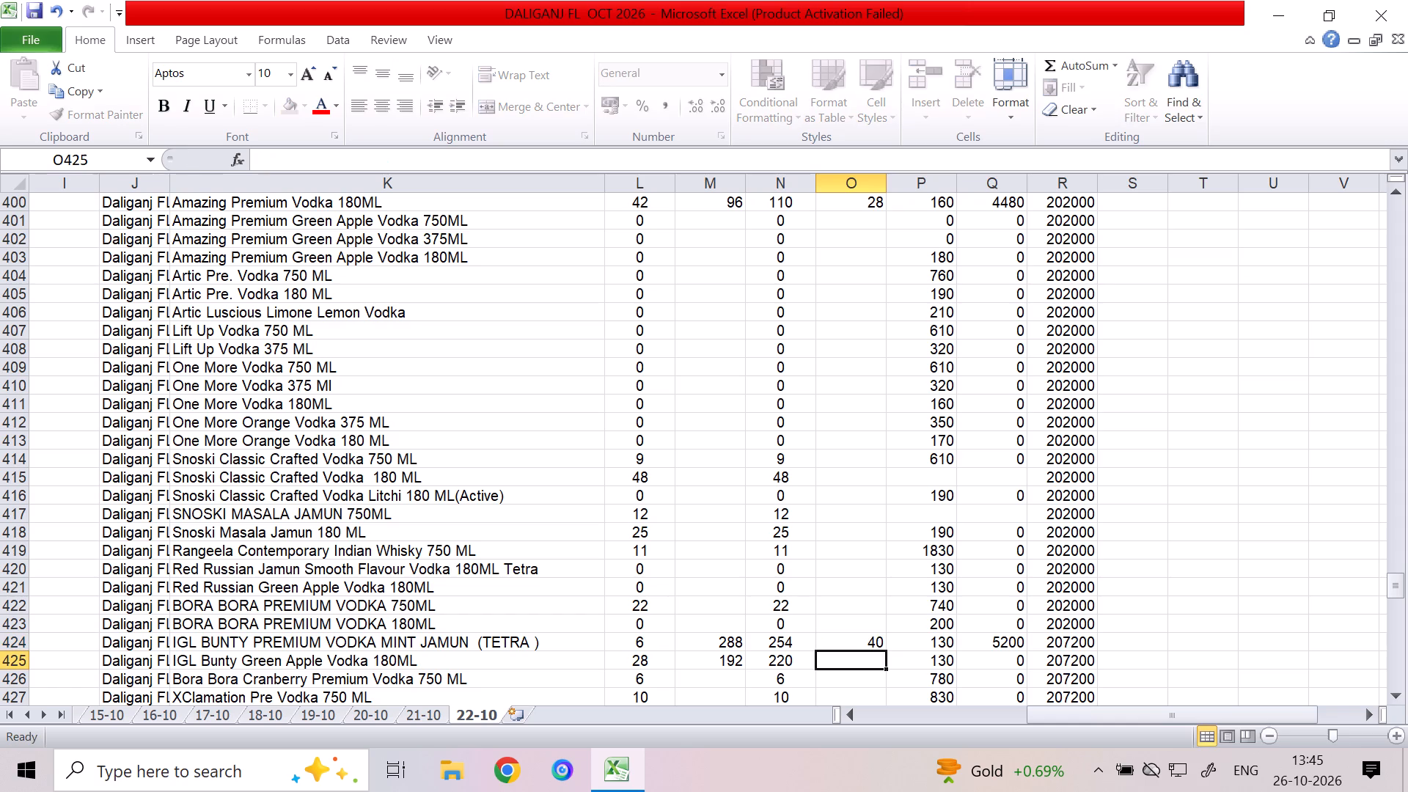
text(76)
key(Down)
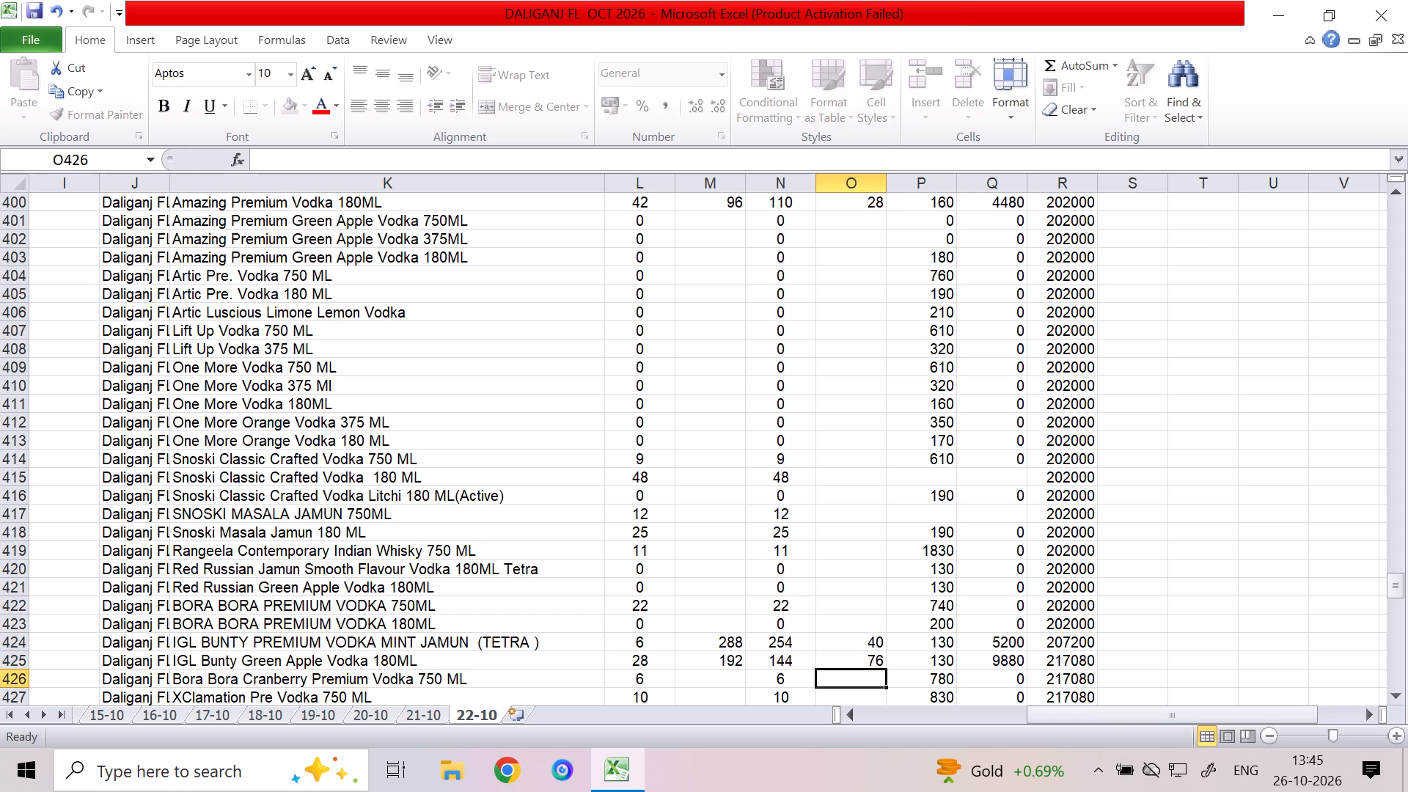
key(Up)
key(Left)
key(Up)
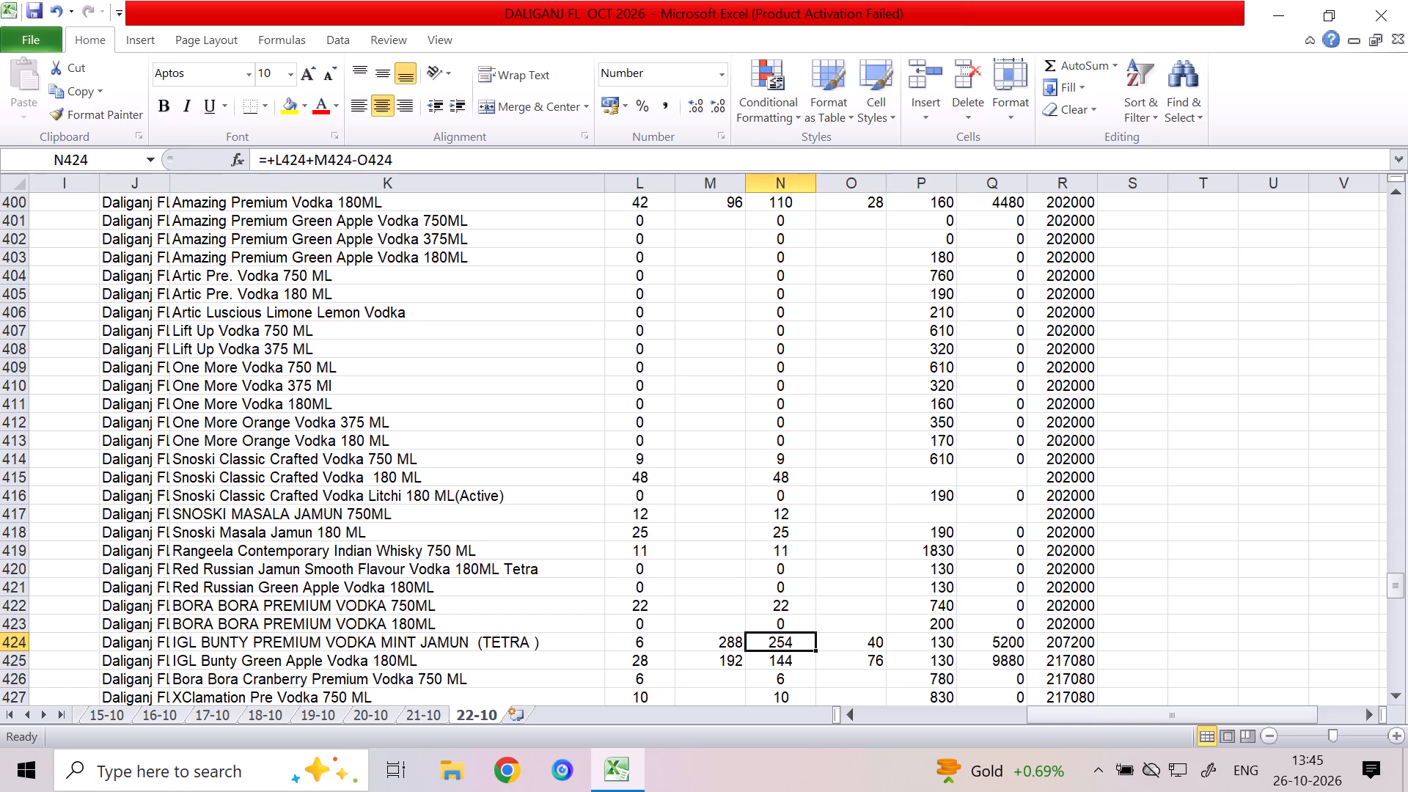
key(Down)
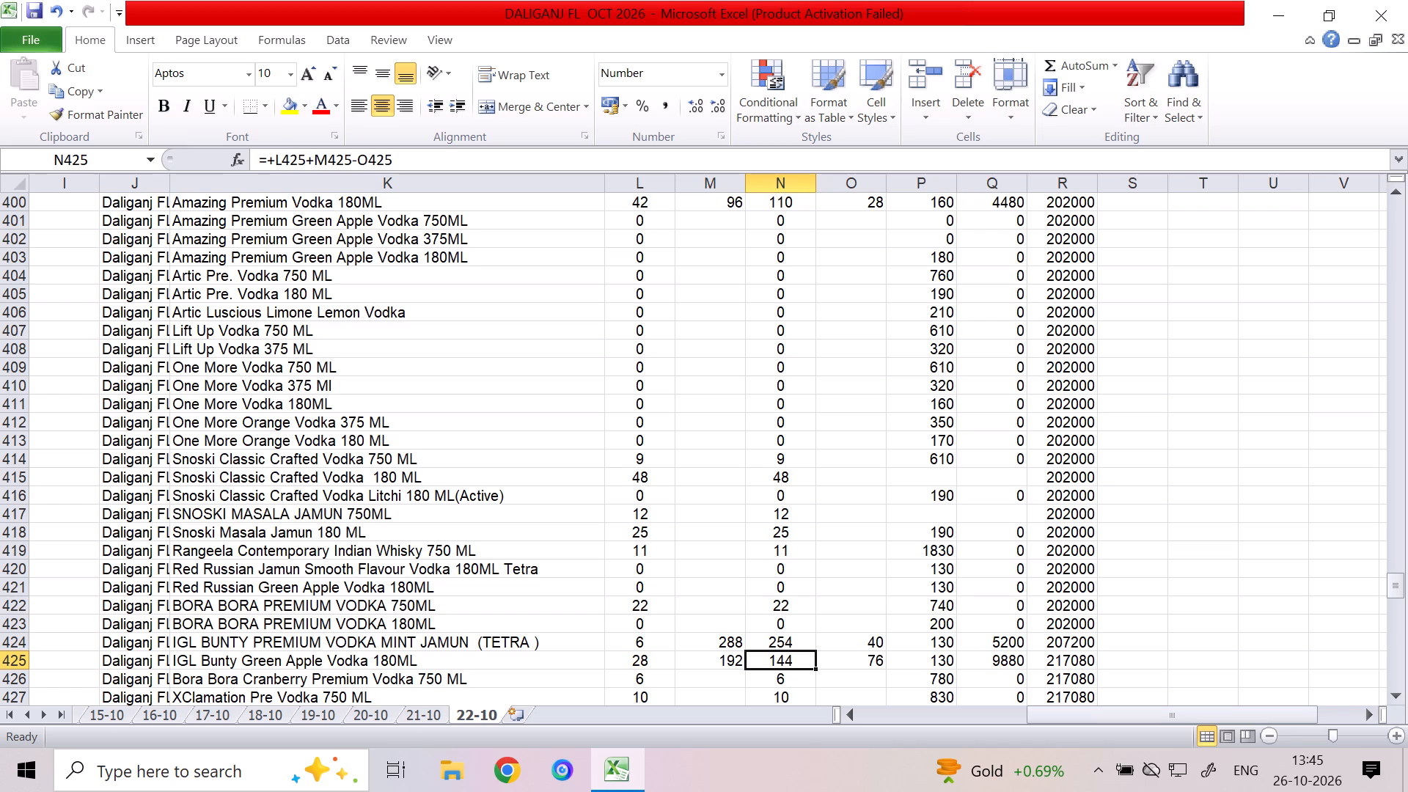
Review the rows from Bora Bora Cranberry Premium Vodka 750 ML to the Smirnoff Mirchi Mango rows, checking the Talli Tales Cosmopolitan Cranberry entry.
key(Down)
key(Down)
key(Down)
key(Down)
key(Down)
key(Down)
key(Down)
key(Down)
key(Down)
key(Down)
key(Down)
key(Down)
key(Down)
key(Down)
key(Down)
key(Down)
key(Down)
key(Down)
key(Down)
key(Down)
key(Down)
key(Down)
key(Down)
key(Down)
key(Down)
key(Down)
key(Down)
key(Down)
key(Down)
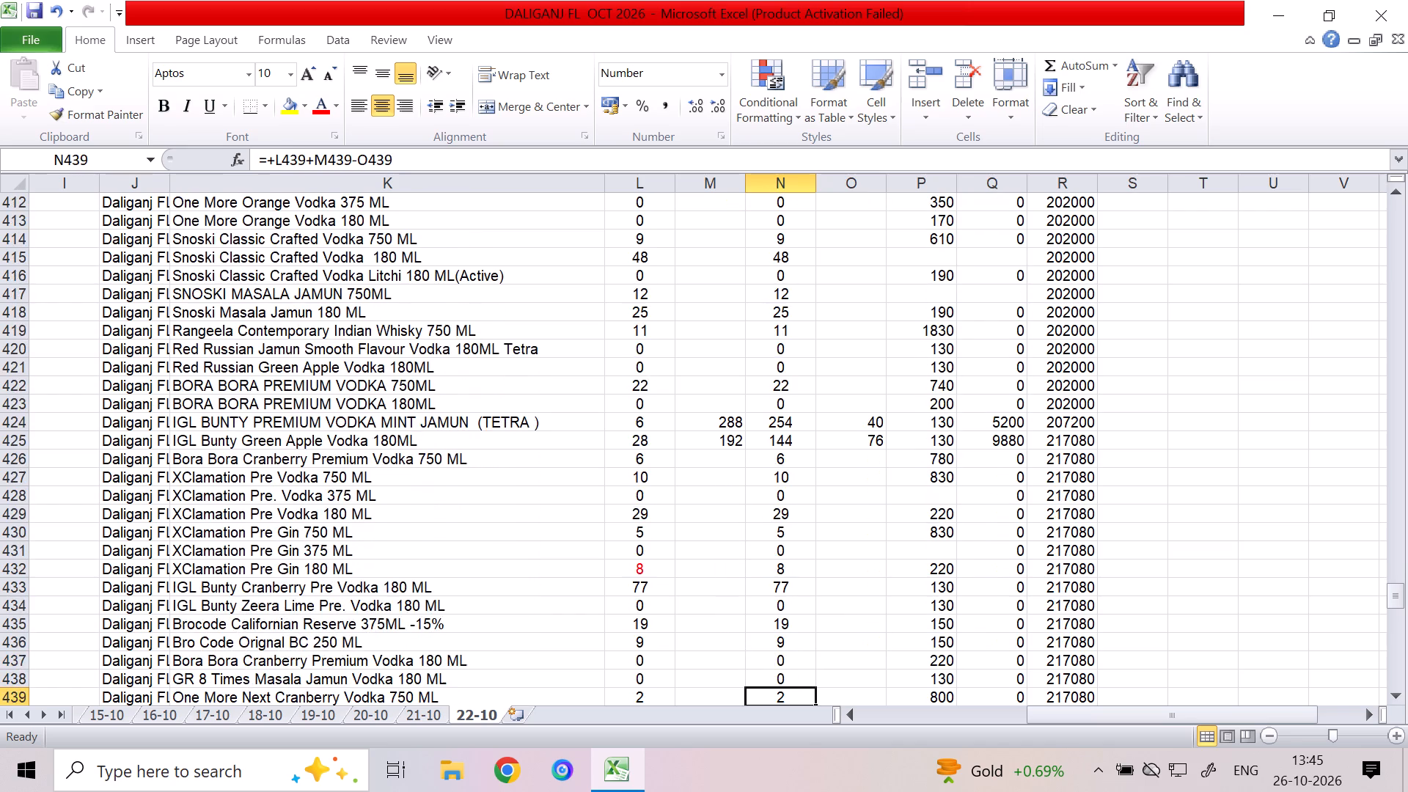
key(Down)
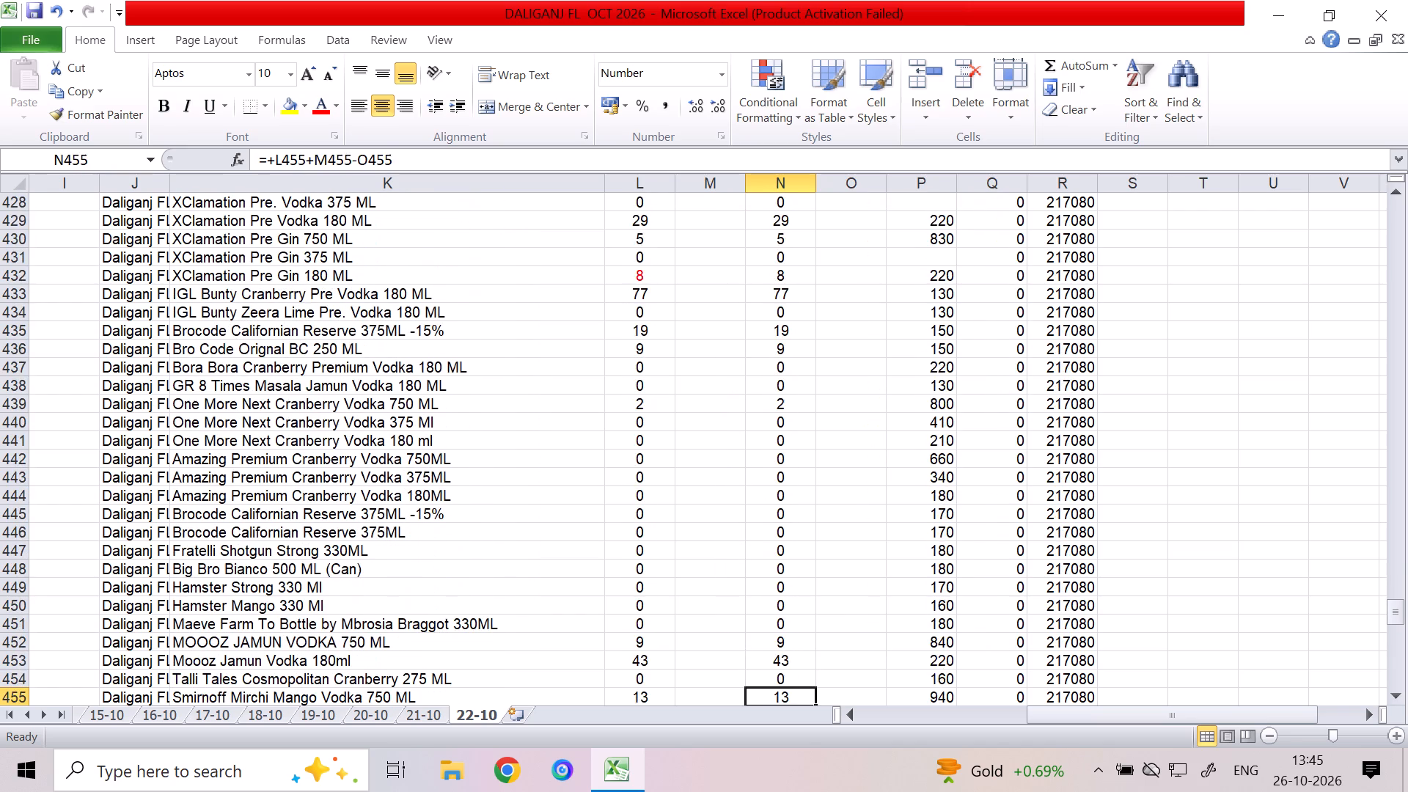
key(Down)
key(Down)
key(Up)
key(Up)
key(Up)
key(Left)
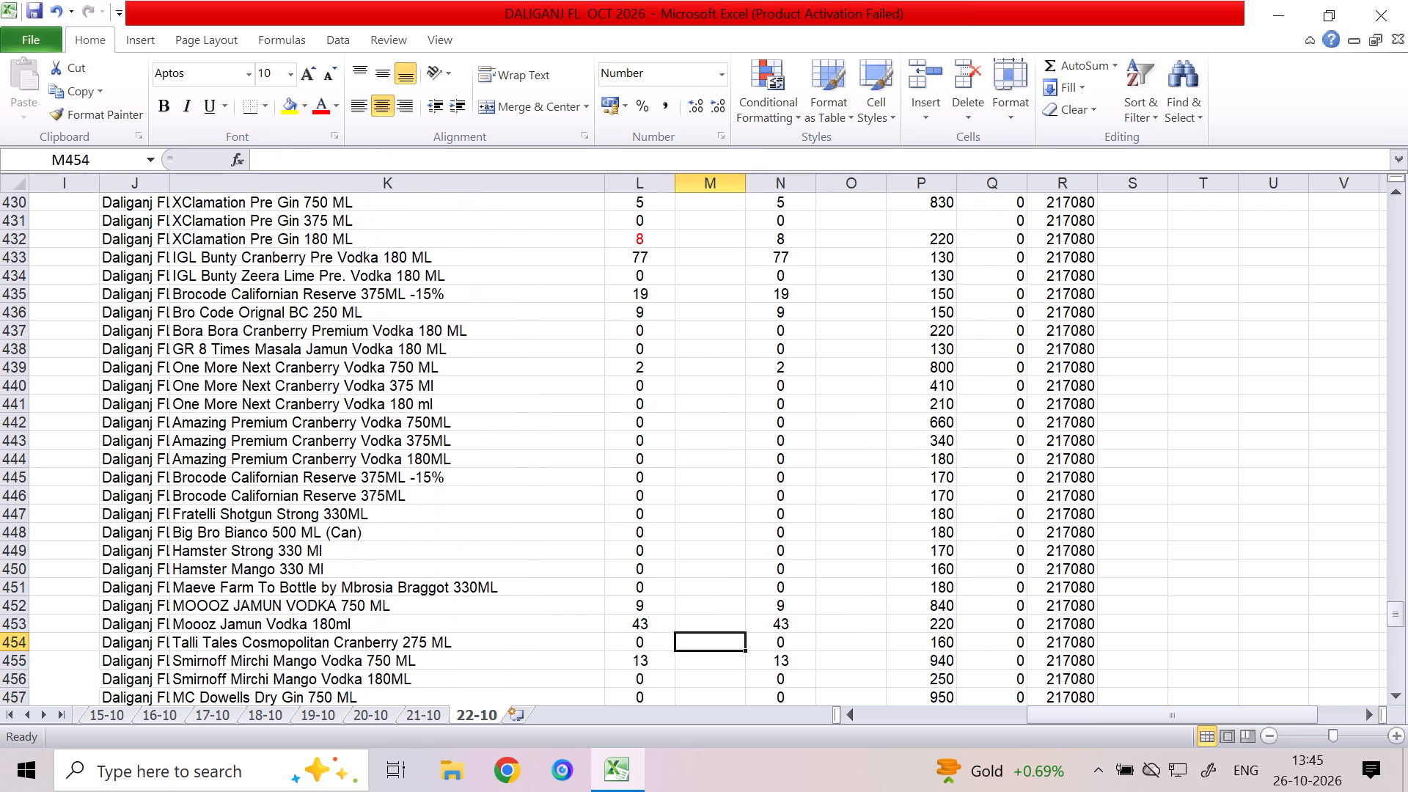
key(Left)
key(Left)
key(Left)
key(Right)
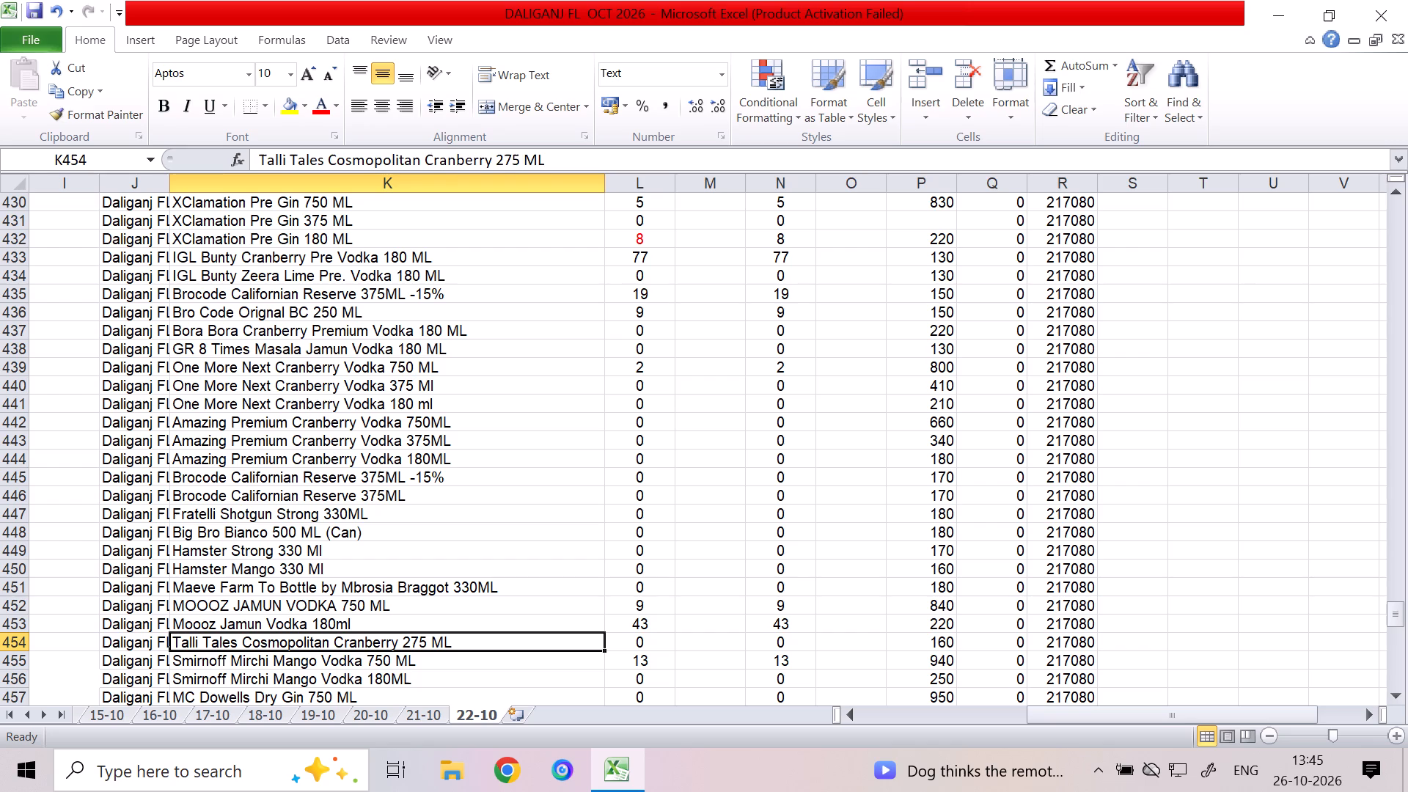
Review the rows from Talli Tales Cosmopolitan Cranberry 275 ML to the Smirnoff Minty Jamun entries, checking the Smirnoff Mirchi Mango product names.
key(Down)
key(Down)
key(Down)
key(Down)
key(Down)
key(Down)
key(Down)
key(Down)
key(Up)
key(Up)
key(Up)
key(Up)
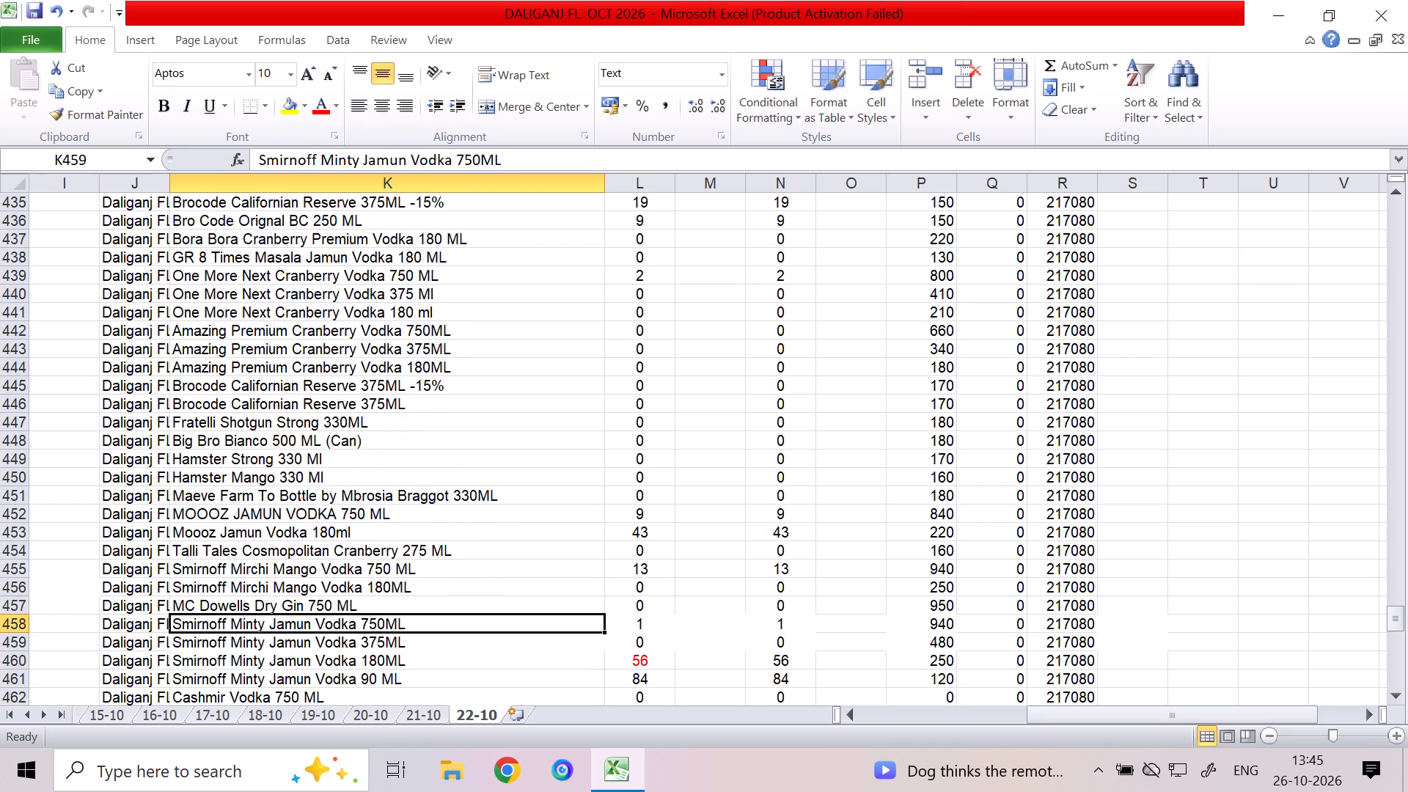
key(Up)
key(Up)
key(Right)
key(Up)
key(Left)
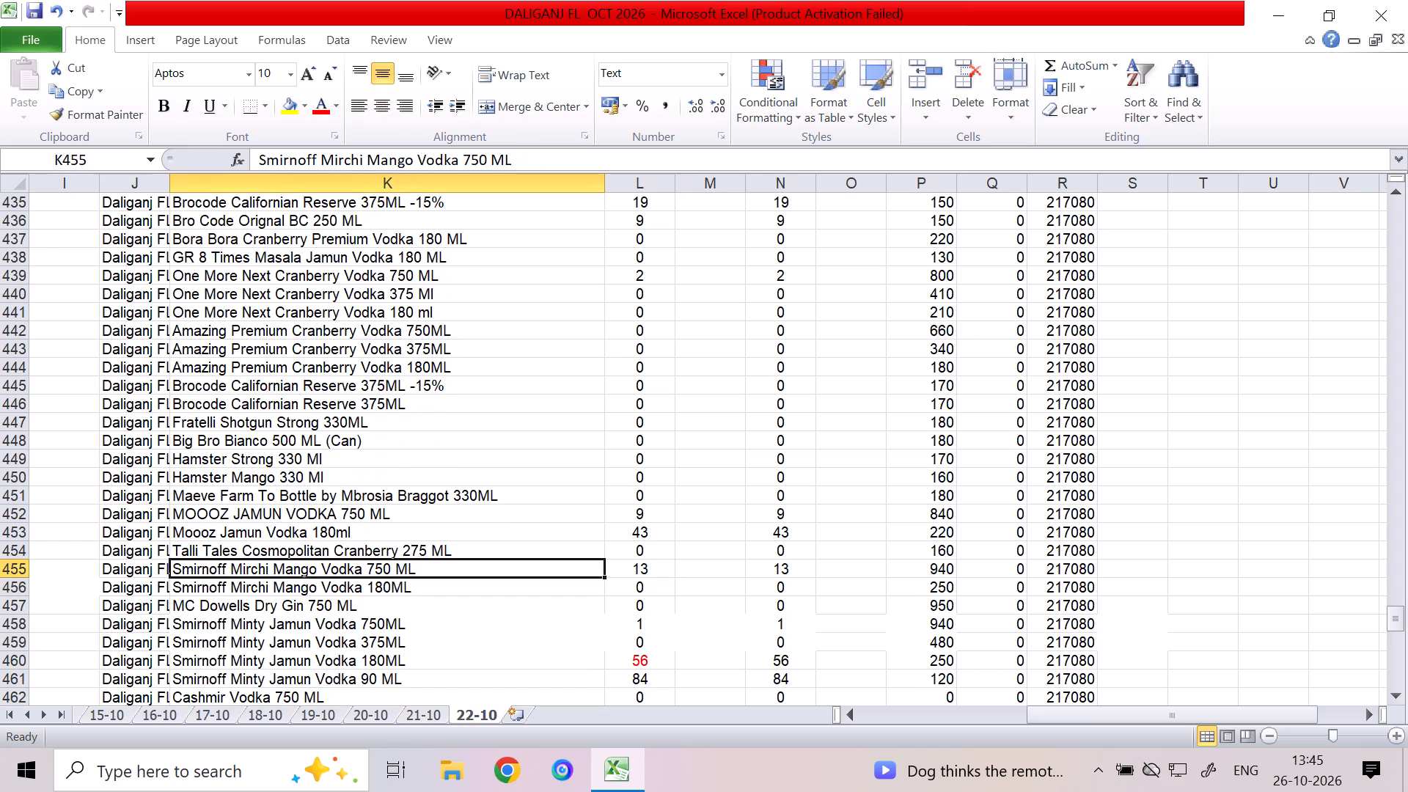
Enter 48 in column M and 4 in column O for Smirnoff Mirchi Mango Vodka 180ML.
key(Right)
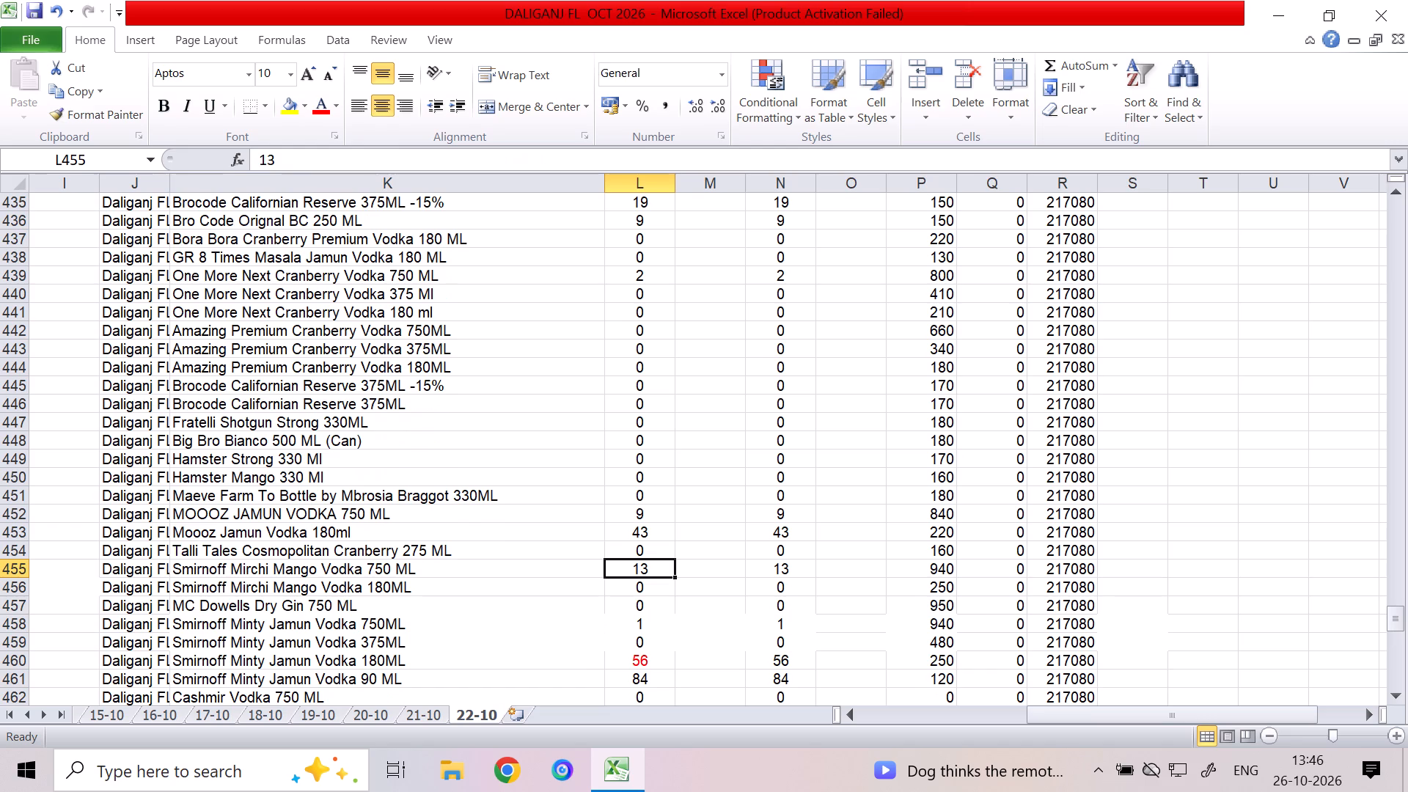
key(Right)
key(Down)
key(Left)
key(Left)
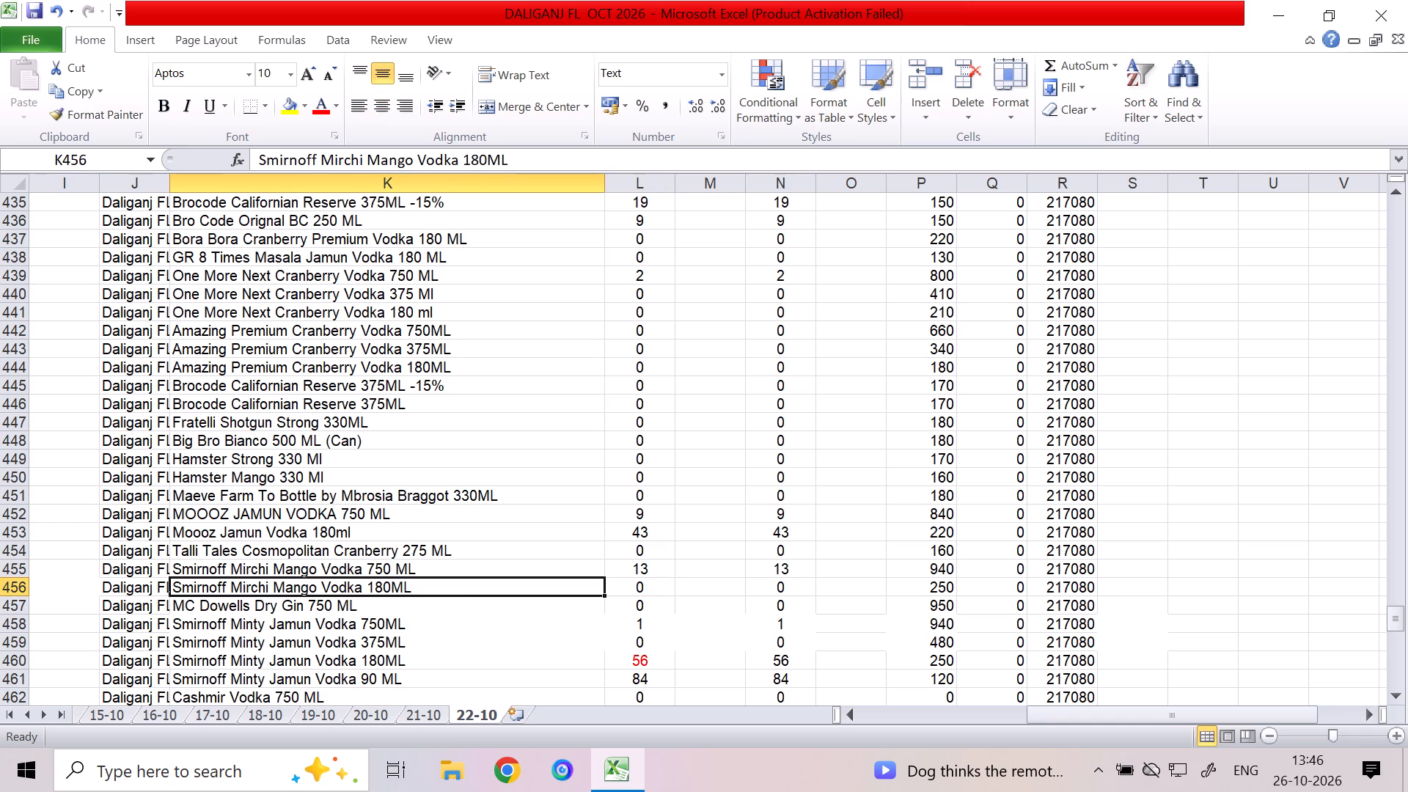
key(Right)
key(Right)
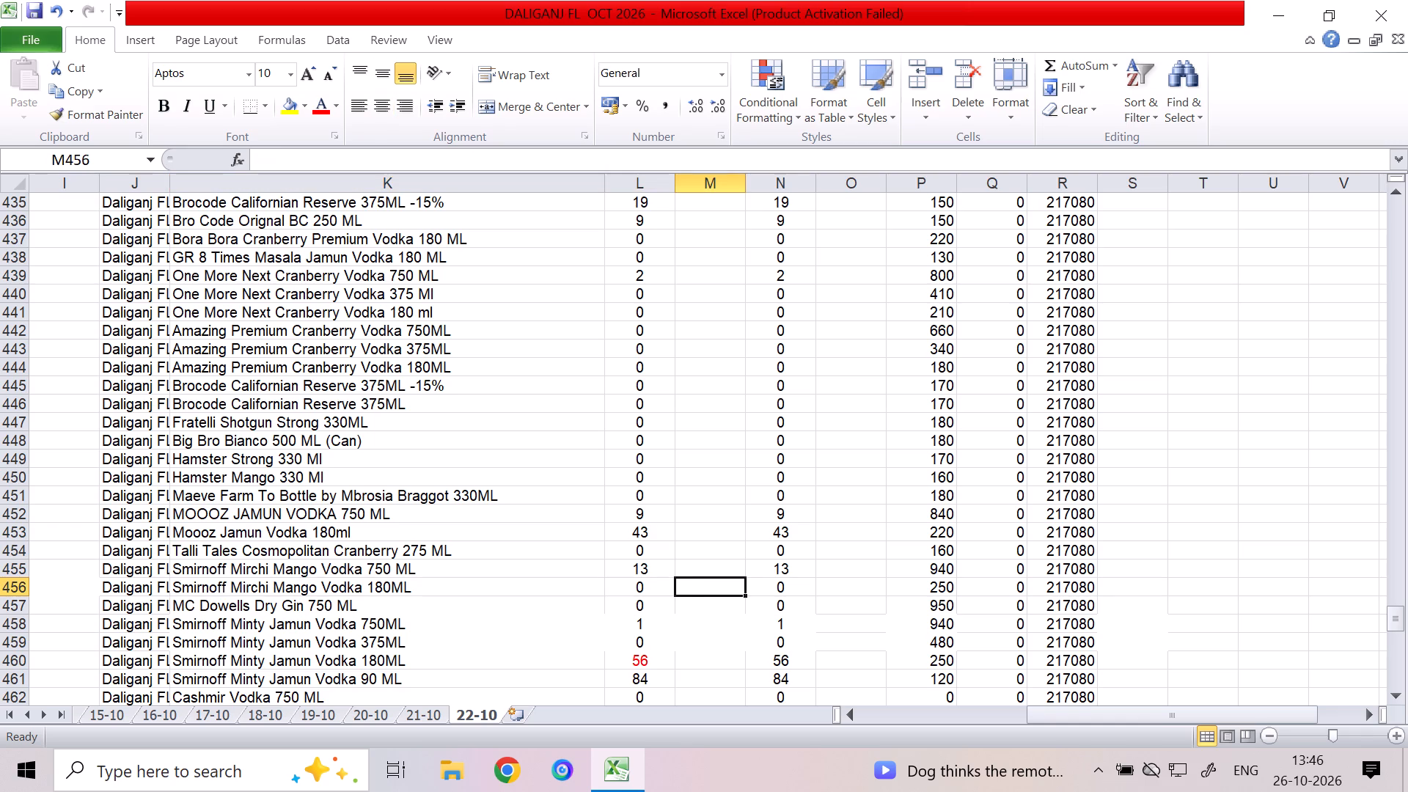
text(48)
key(Right)
key(Right)
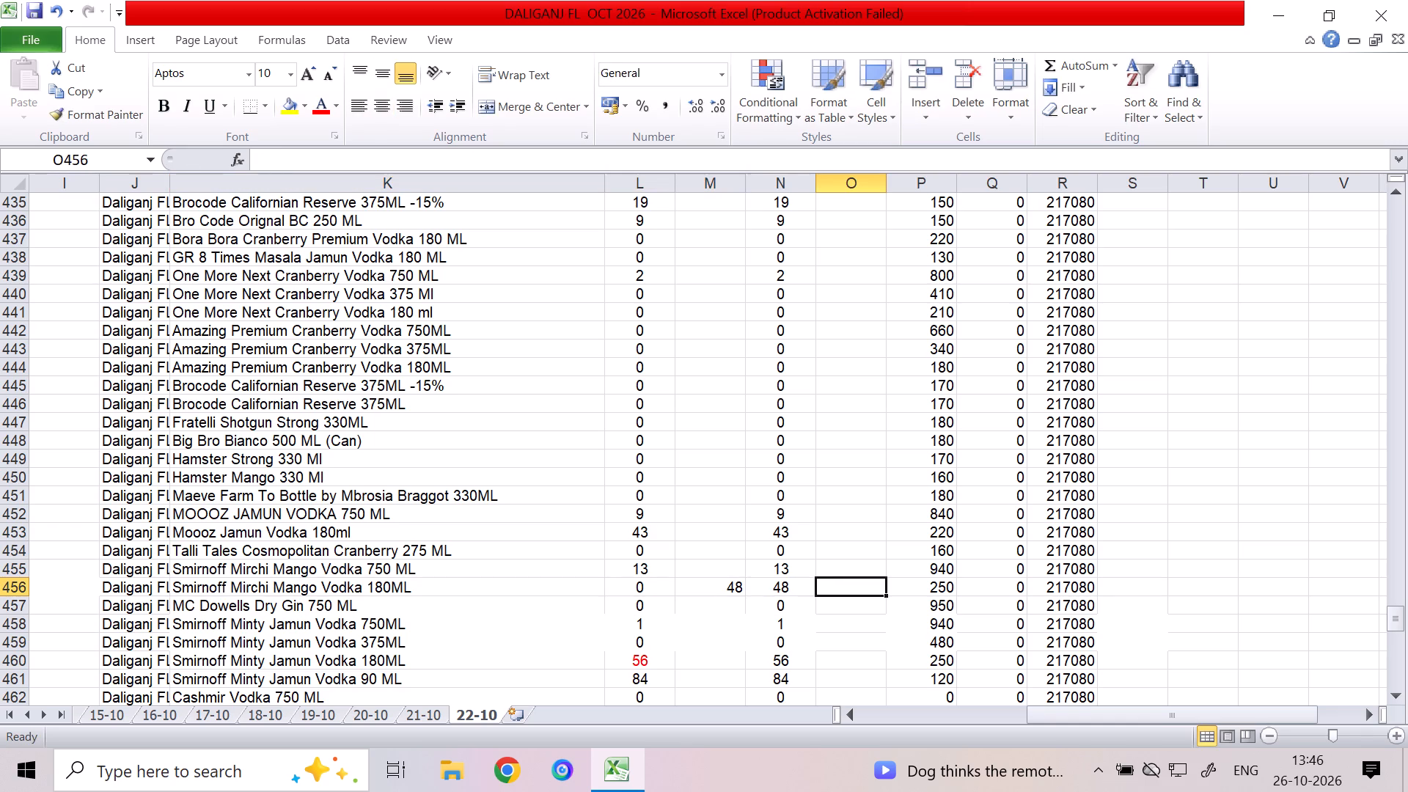
key(4)
key(Down)
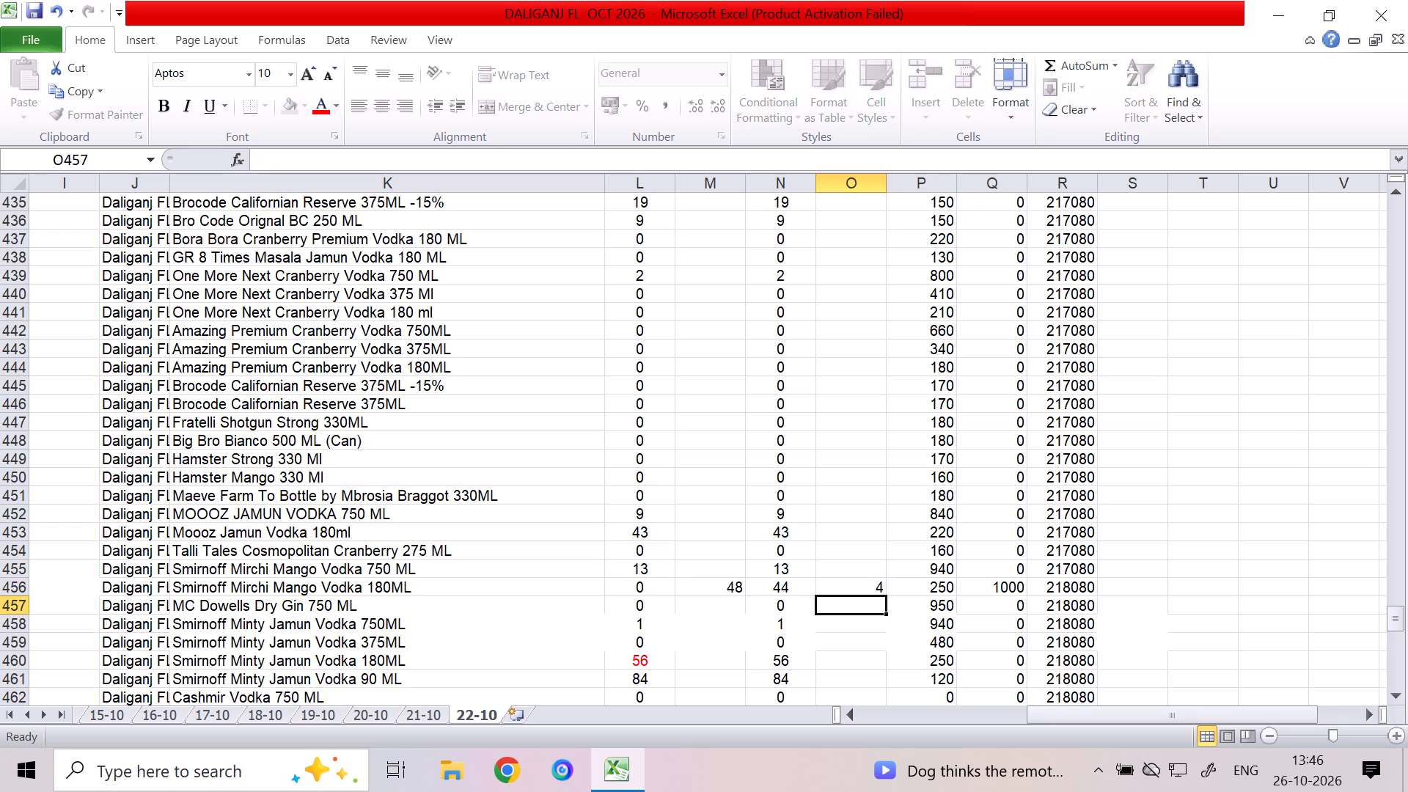
Review the remaining rows from MC Dowells Dry Gin 750 ML to Terai India Craft Vodka 750 ML, checking the Smirnoff Minty Jamun and Cashmir Vodka entries.
key(Down)
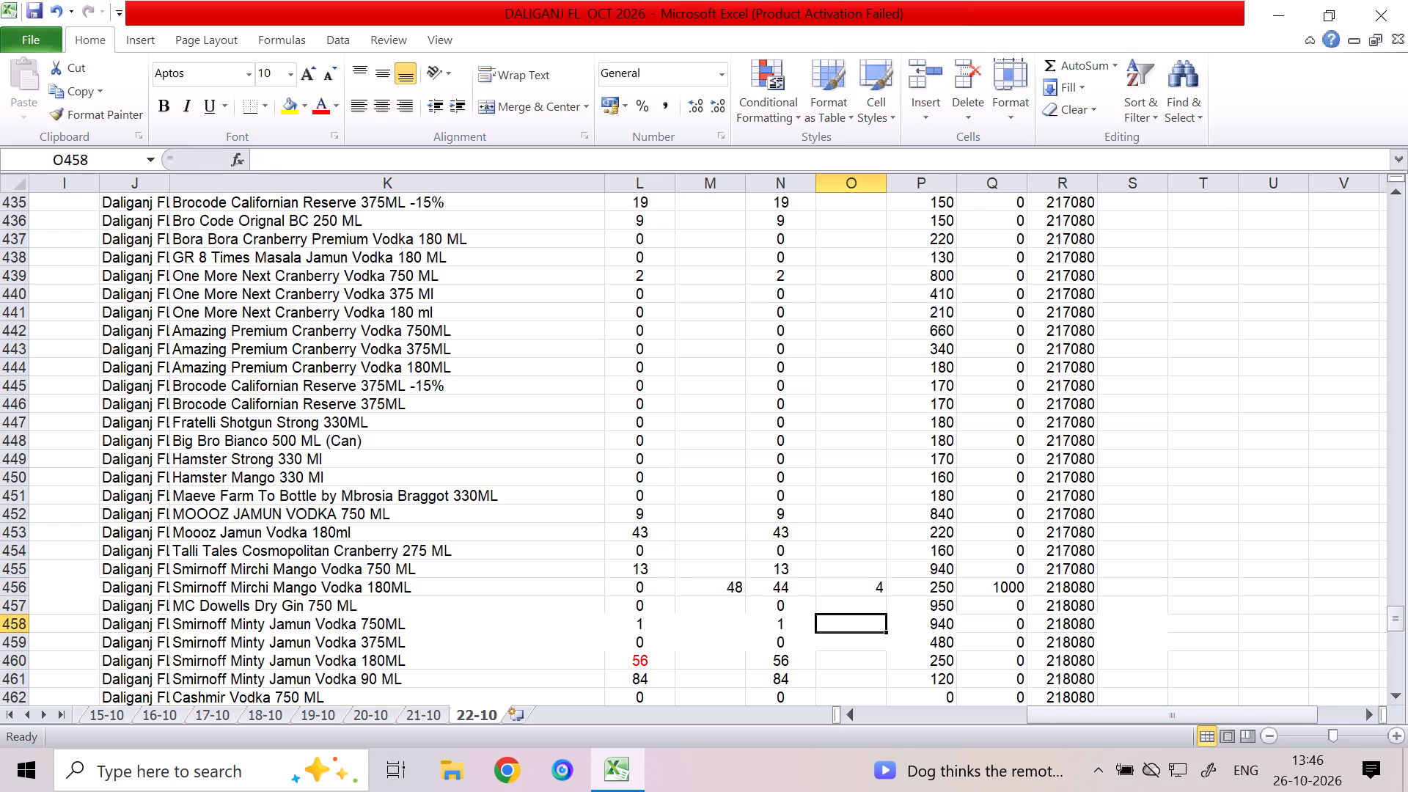
key(Down)
key(Down)
key(Down)
key(Down)
key(Down)
key(Down)
key(Down)
key(Down)
key(Down)
key(Down)
key(Down)
key(Down)
key(Down)
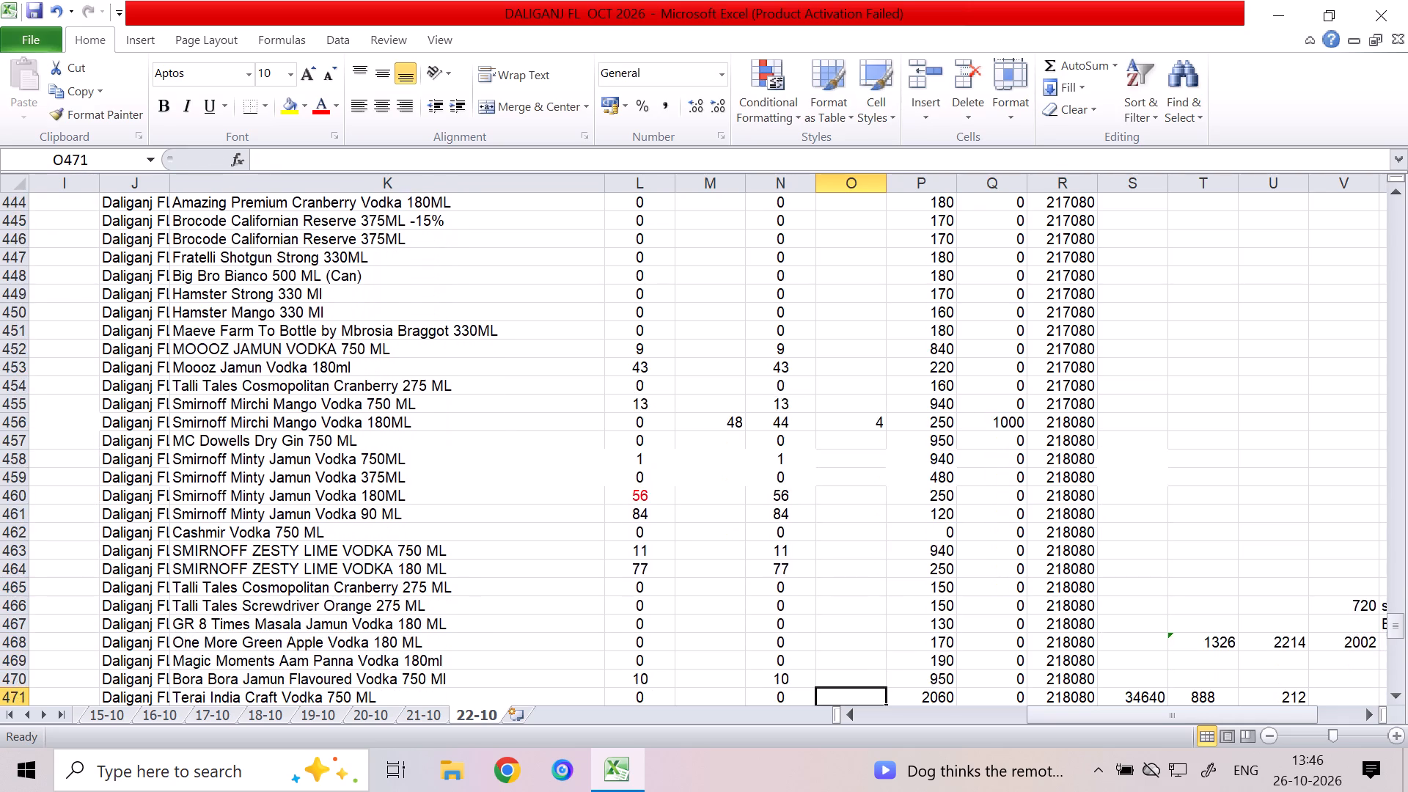
key(Down)
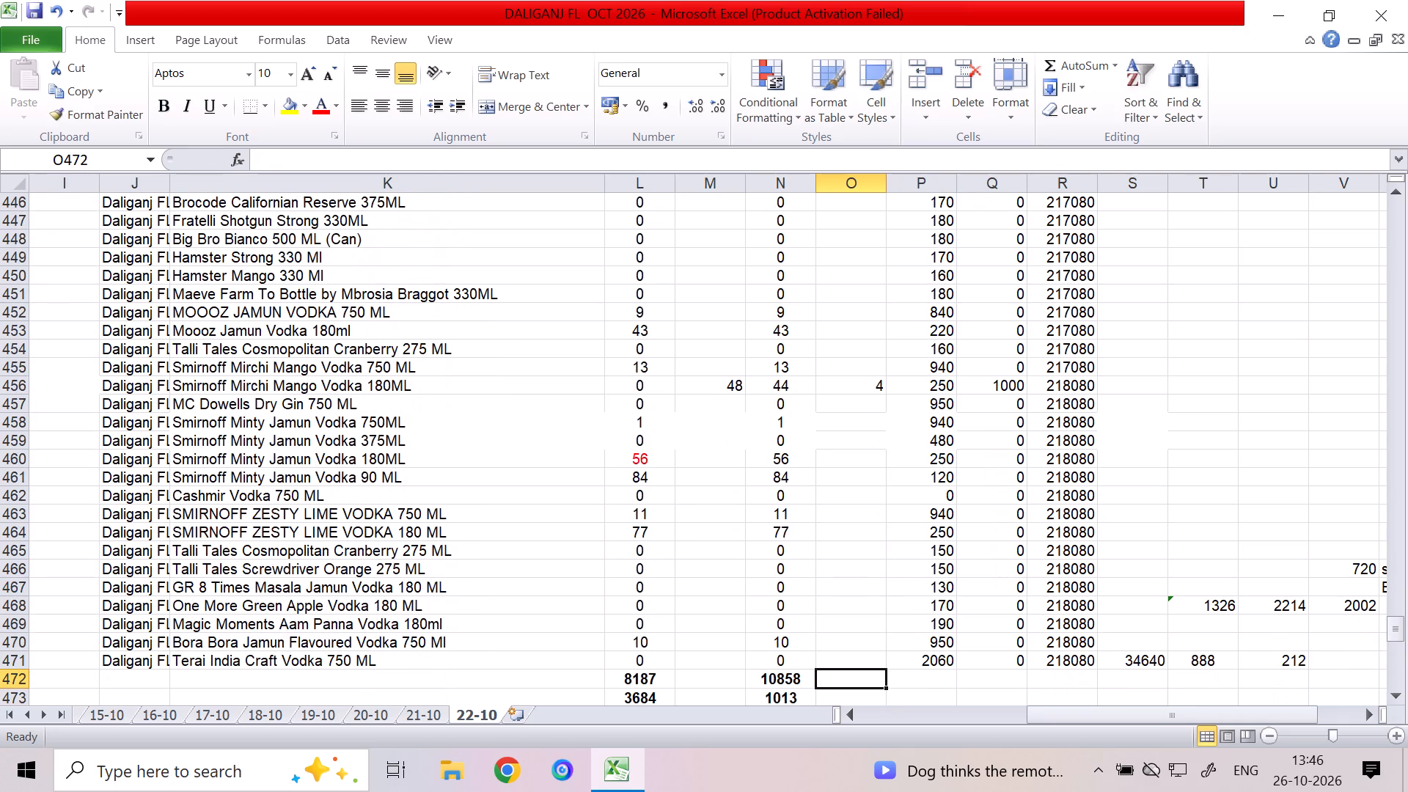
key(Up)
key(Up)
key(Up)
key(Up)
key(Up)
key(Up)
key(Up)
key(Up)
key(Up)
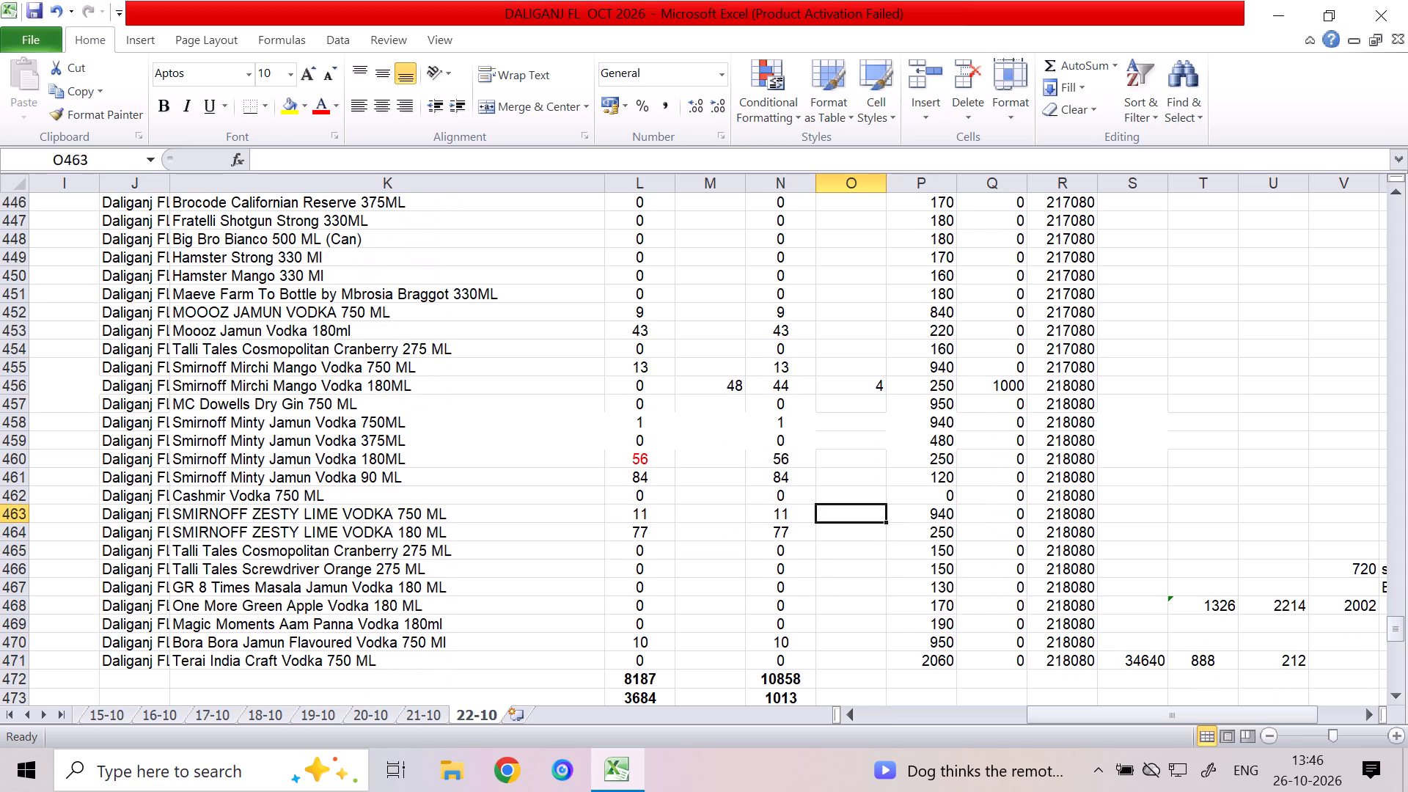
key(Up)
key(Up)
key(Up)
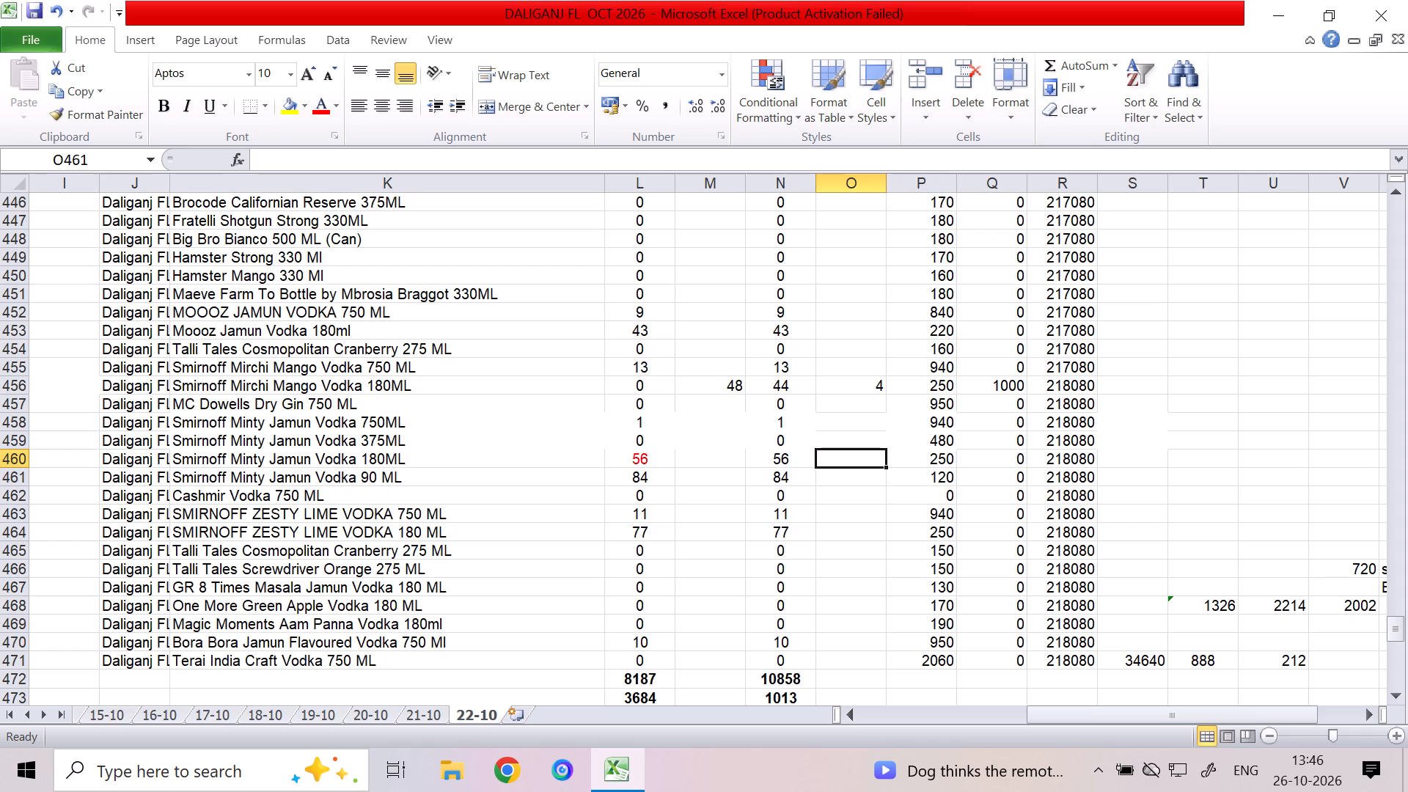
key(Left)
key(Left)
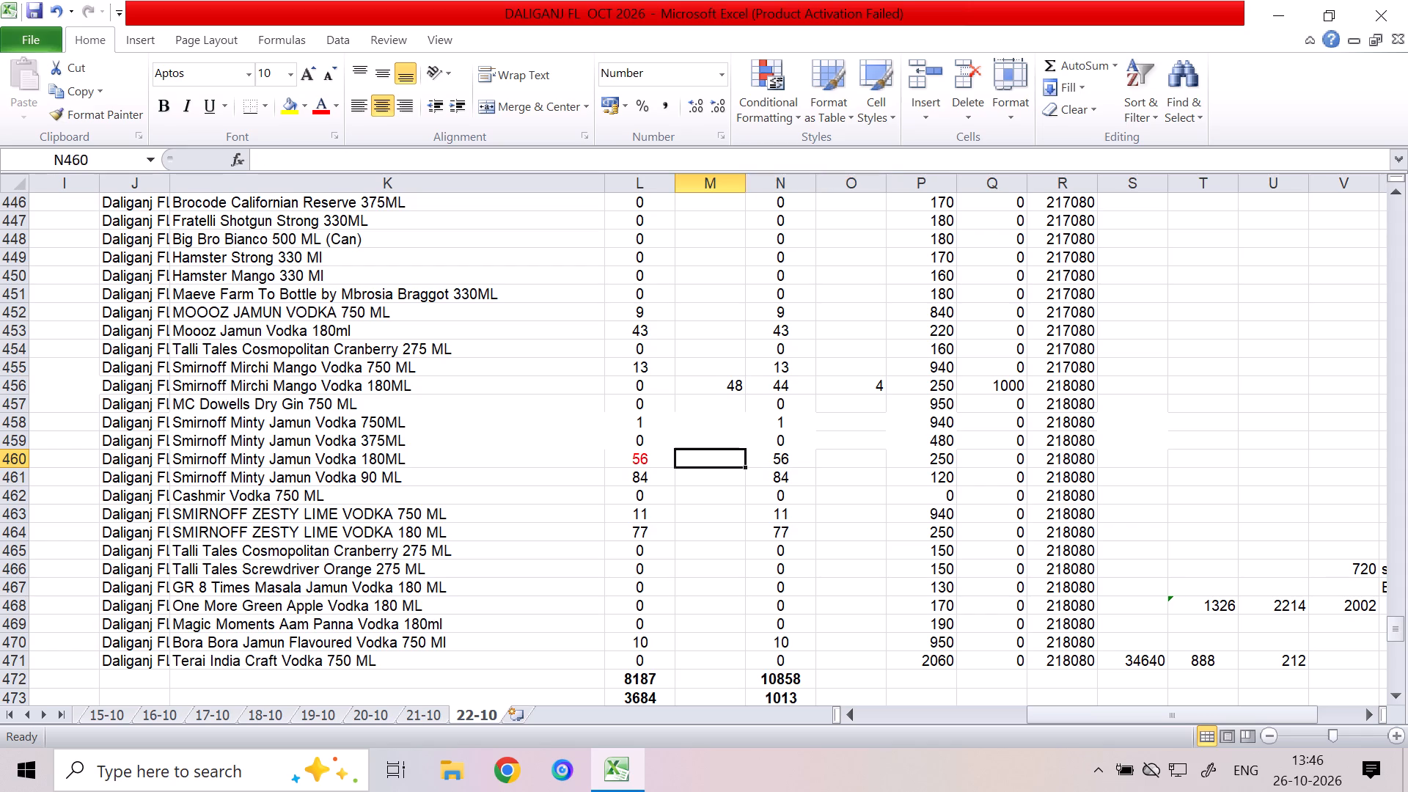
key(Down)
key(Down)
key(Left)
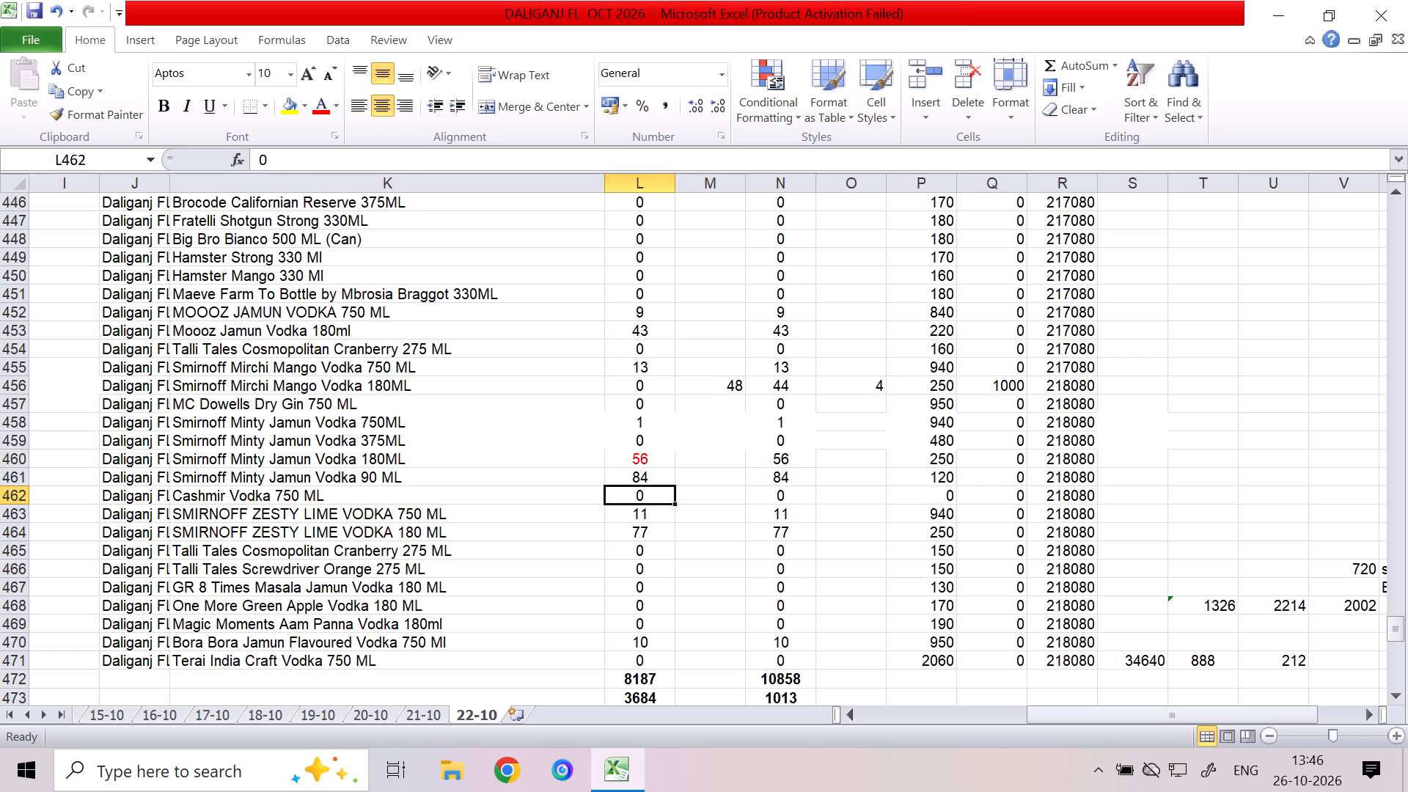
key(Left)
key(Right)
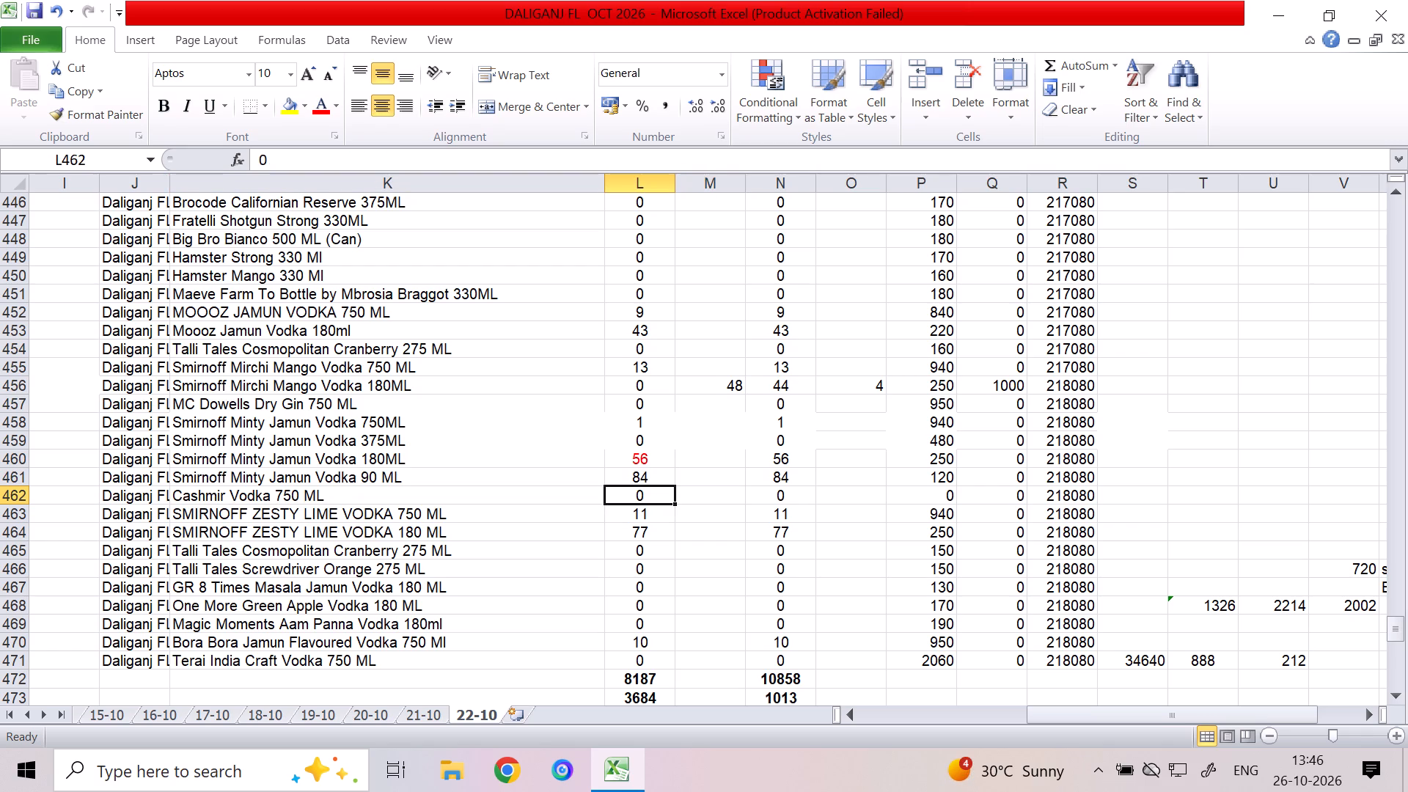
Enter 12, 24 and 96 in column M for Smirnoff Minty Jamun Vodka 750ML, 375ML and 180ML respectively.
key(Up)
key(Up)
key(Up)
key(Up)
key(Left)
key(Right)
key(Right)
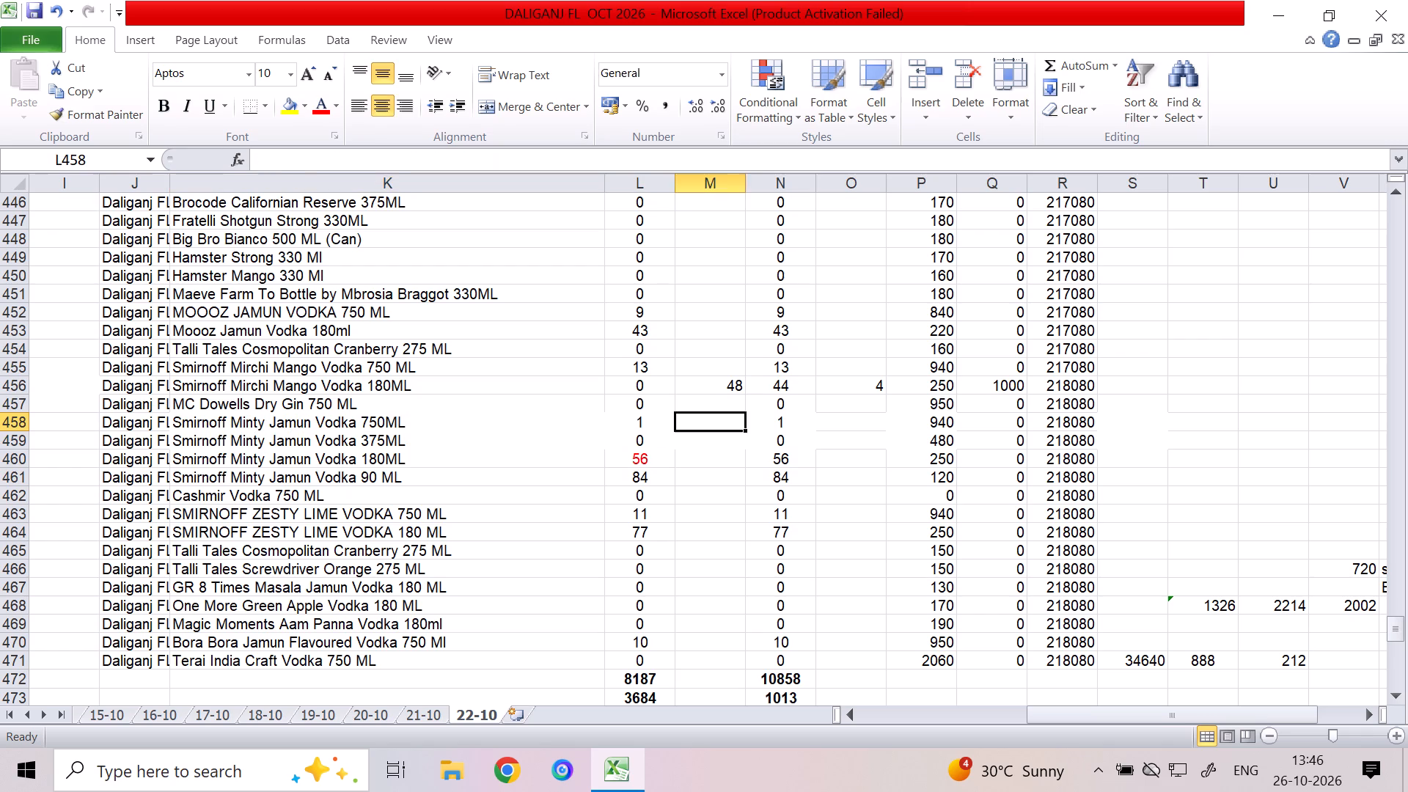
key(Right)
key(Right)
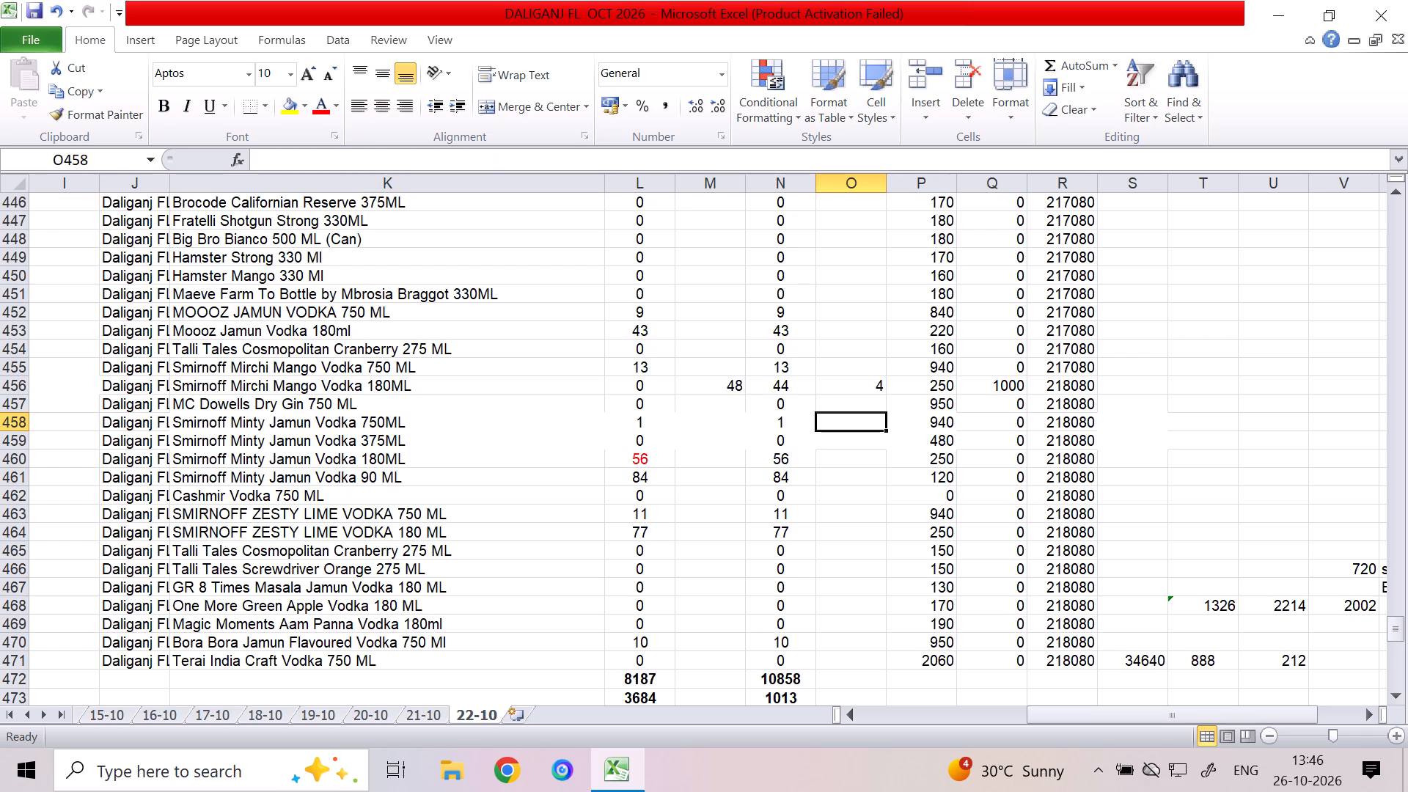
key(Left)
key(Left)
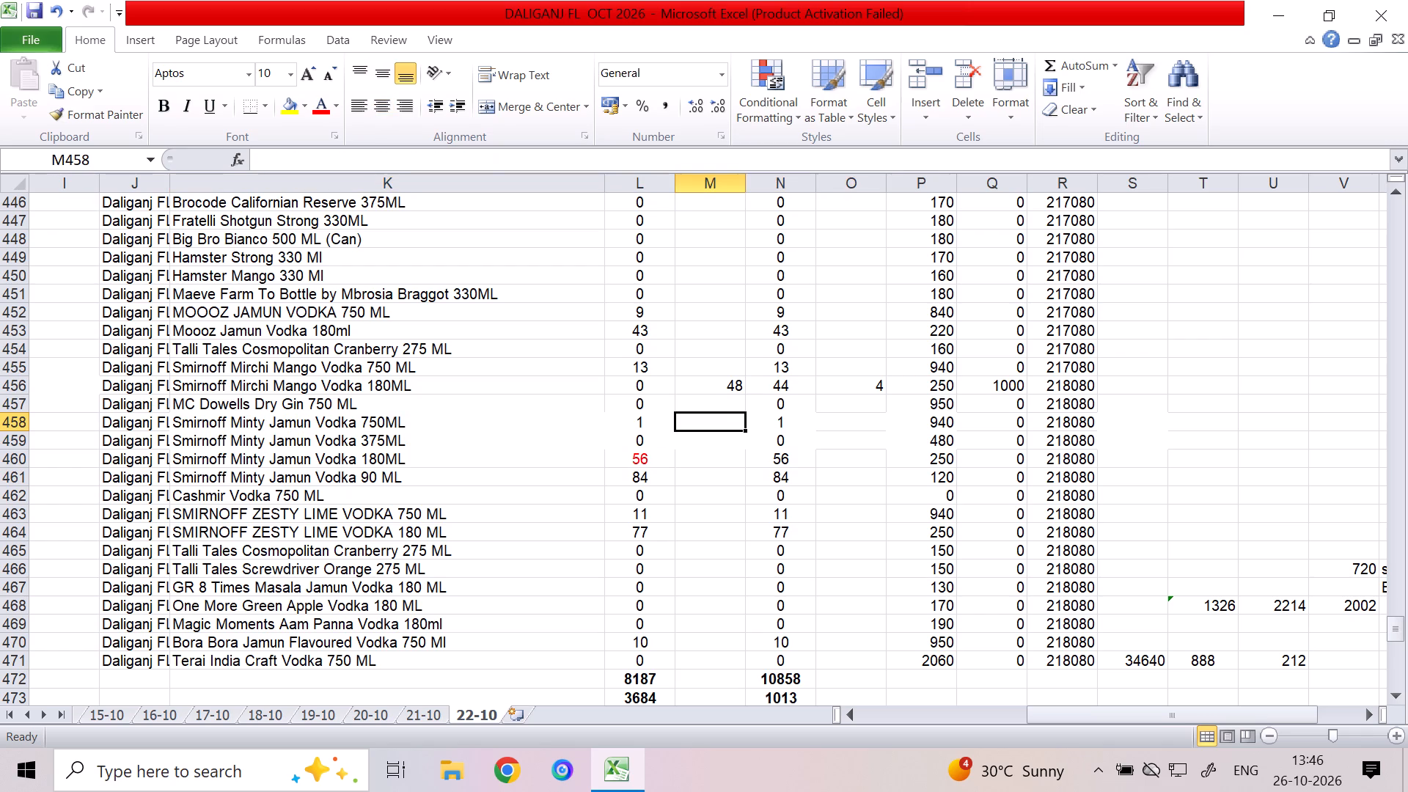
text(12)
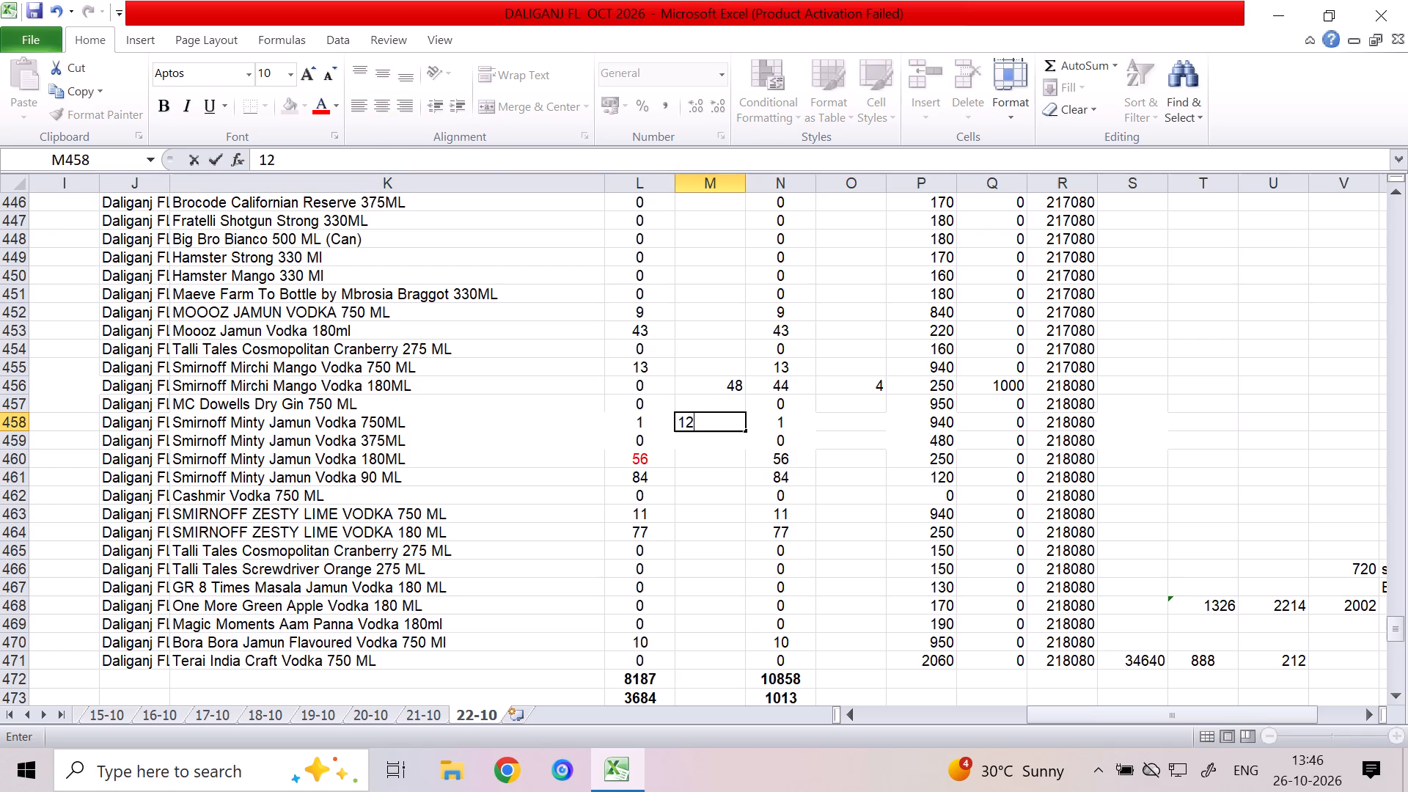
key(Down)
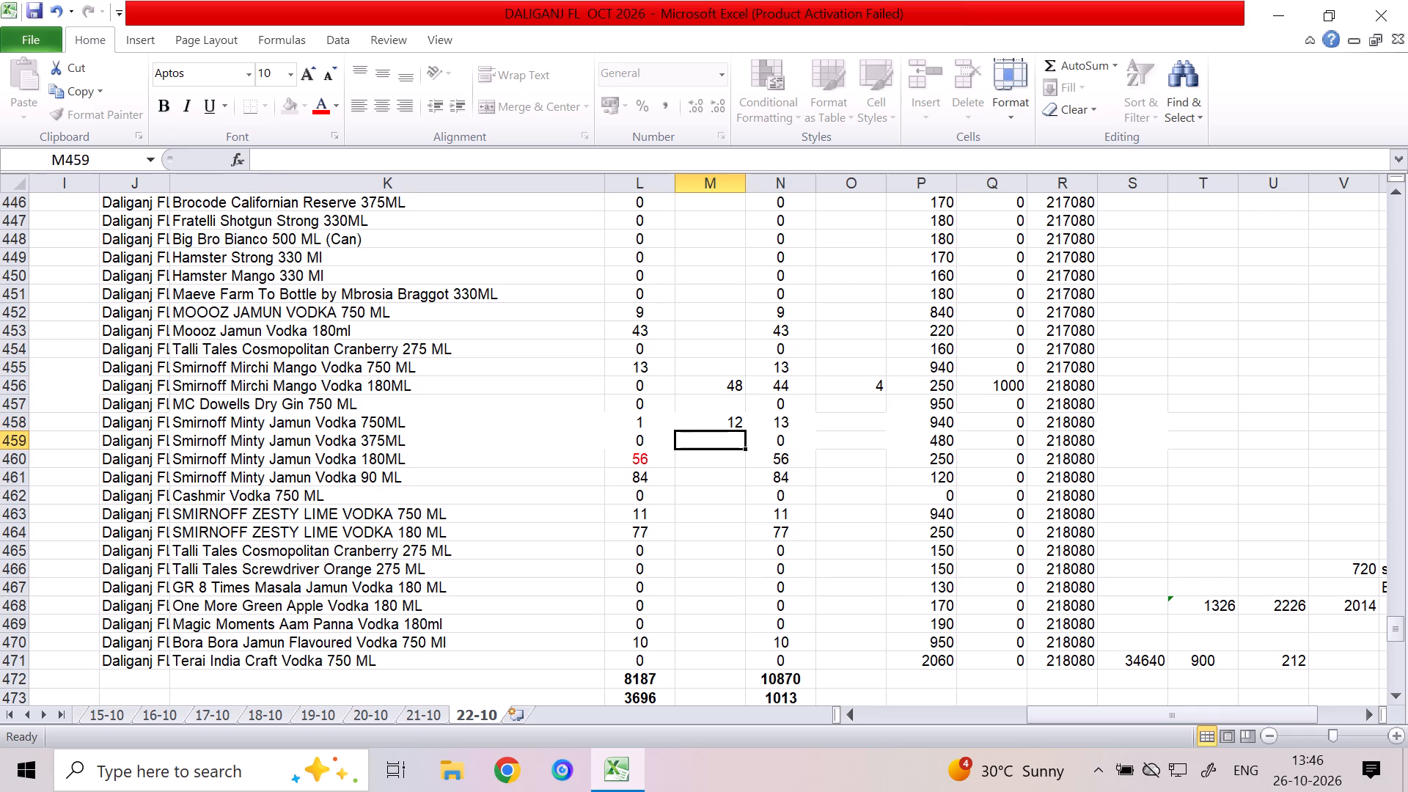
key(2)
key(4)
key(Down)
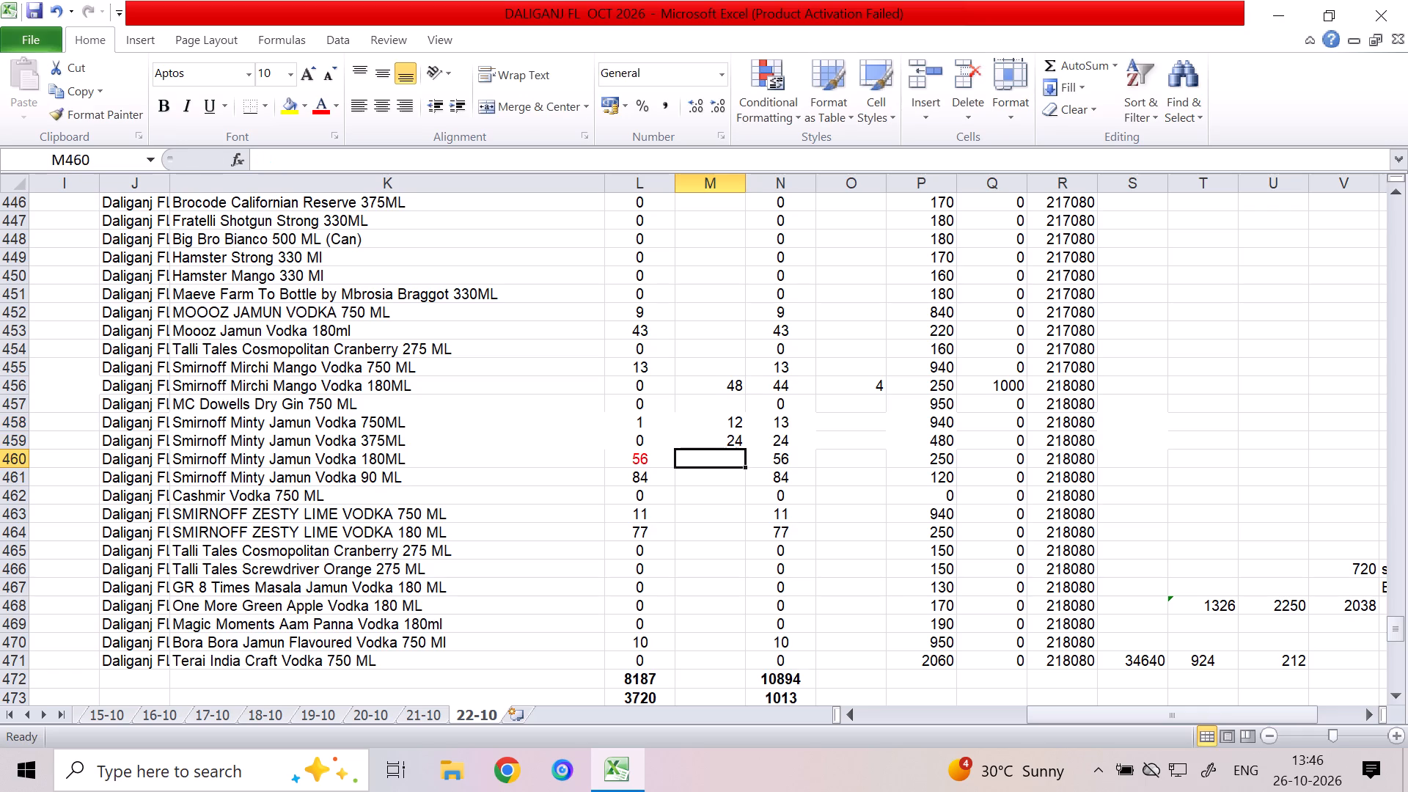
text(96)
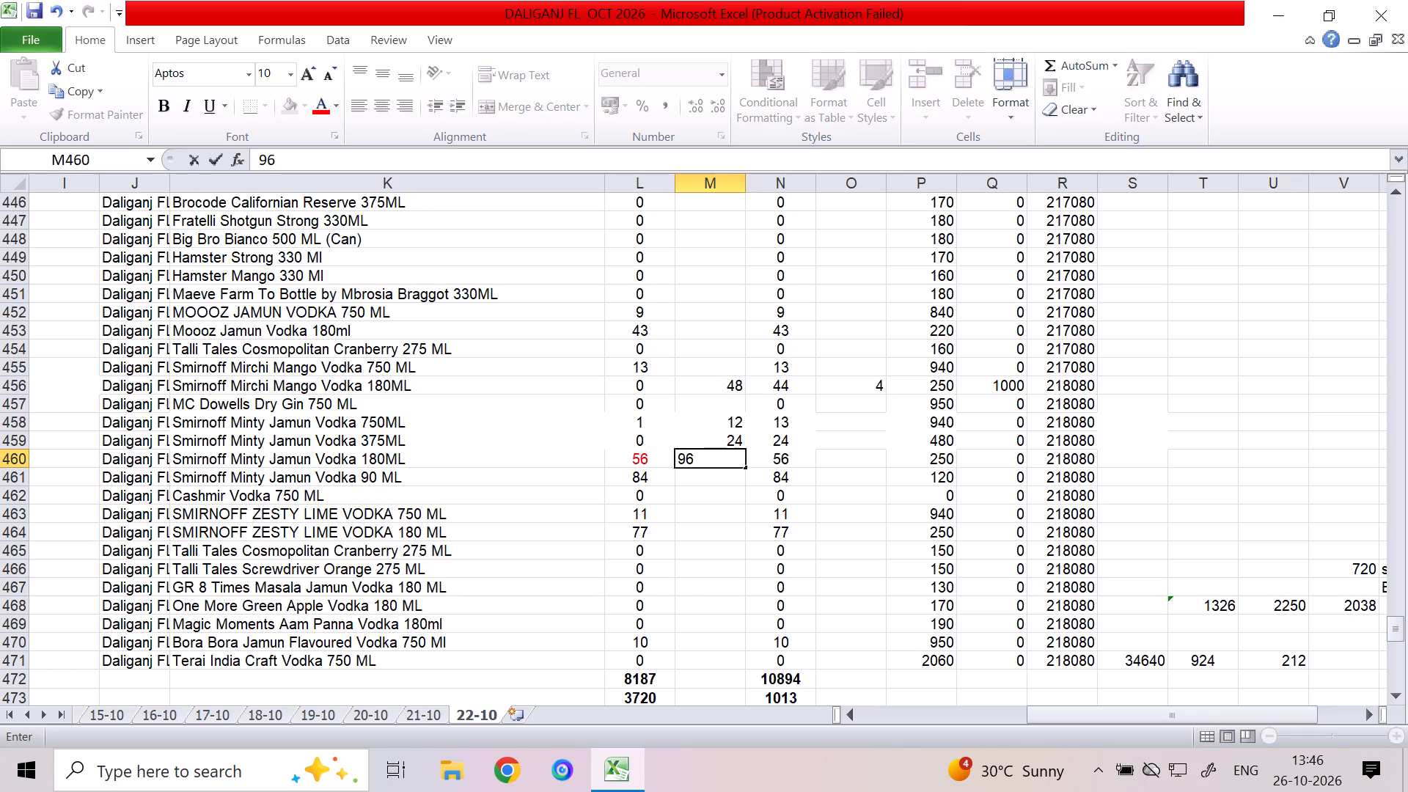
key(Down)
Enter 1, 6 and 17 in column O for Smirnoff Minty Jamun Vodka 750ML, 375ML and 180ML, checking their column N balances.
key(Up)
key(Up)
key(Up)
key(Right)
key(Right)
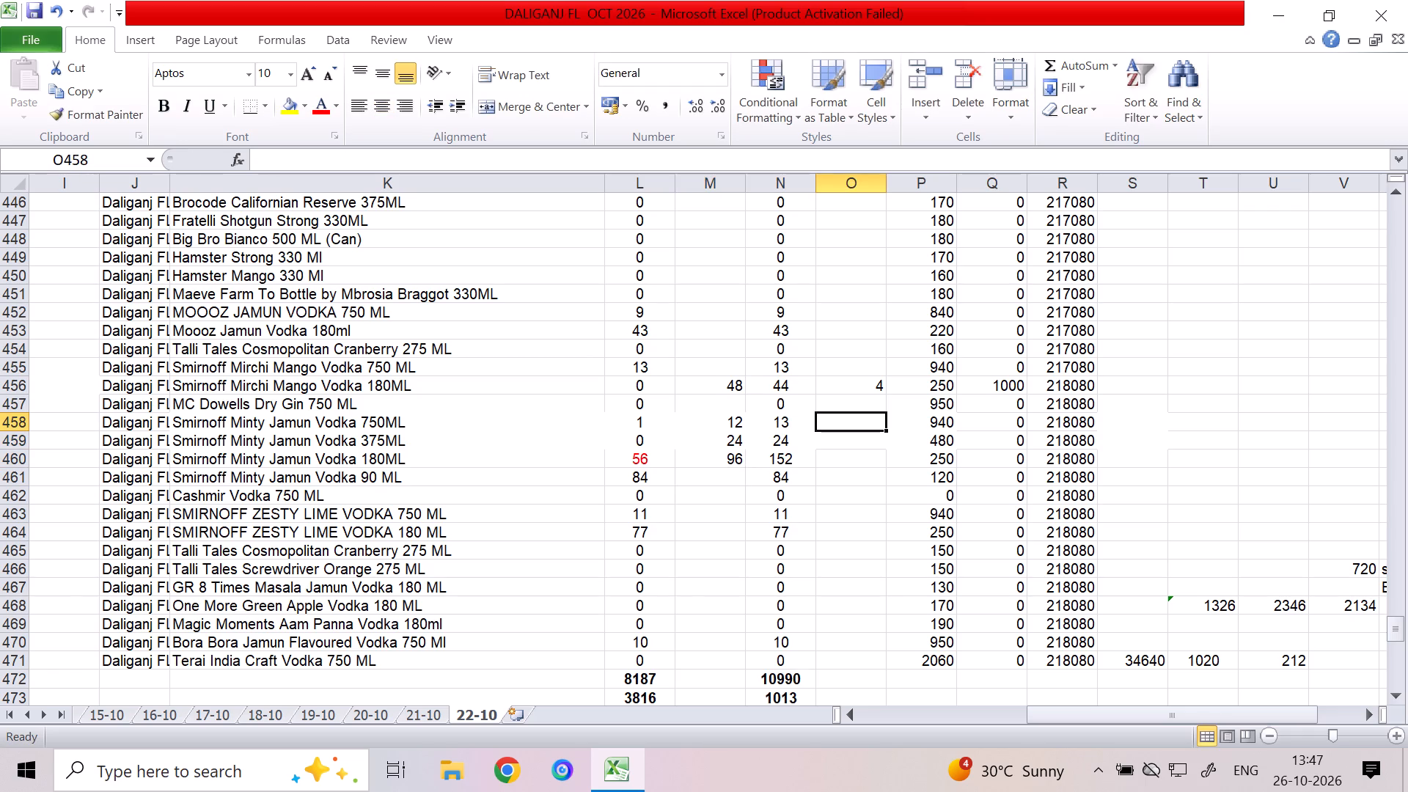
key(1)
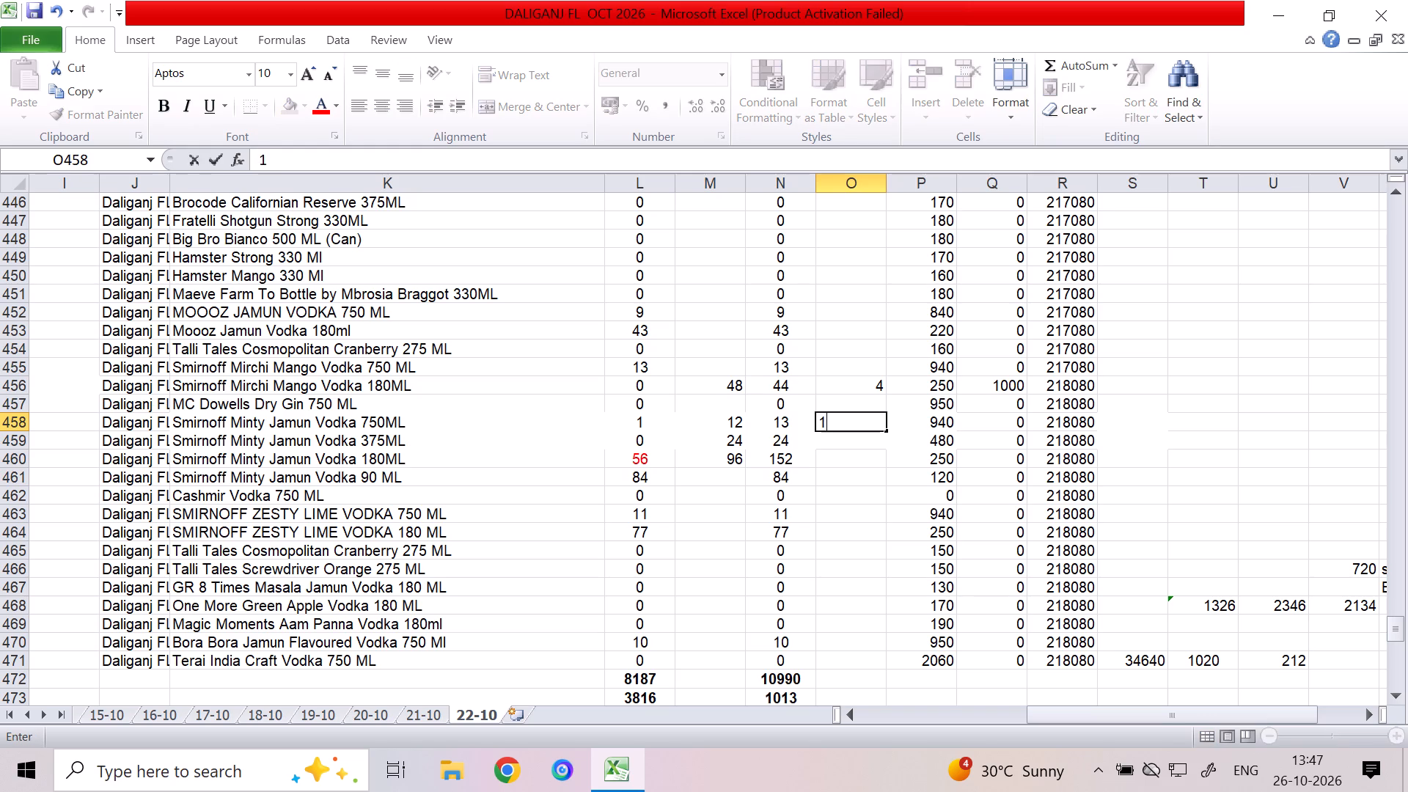
key(Down)
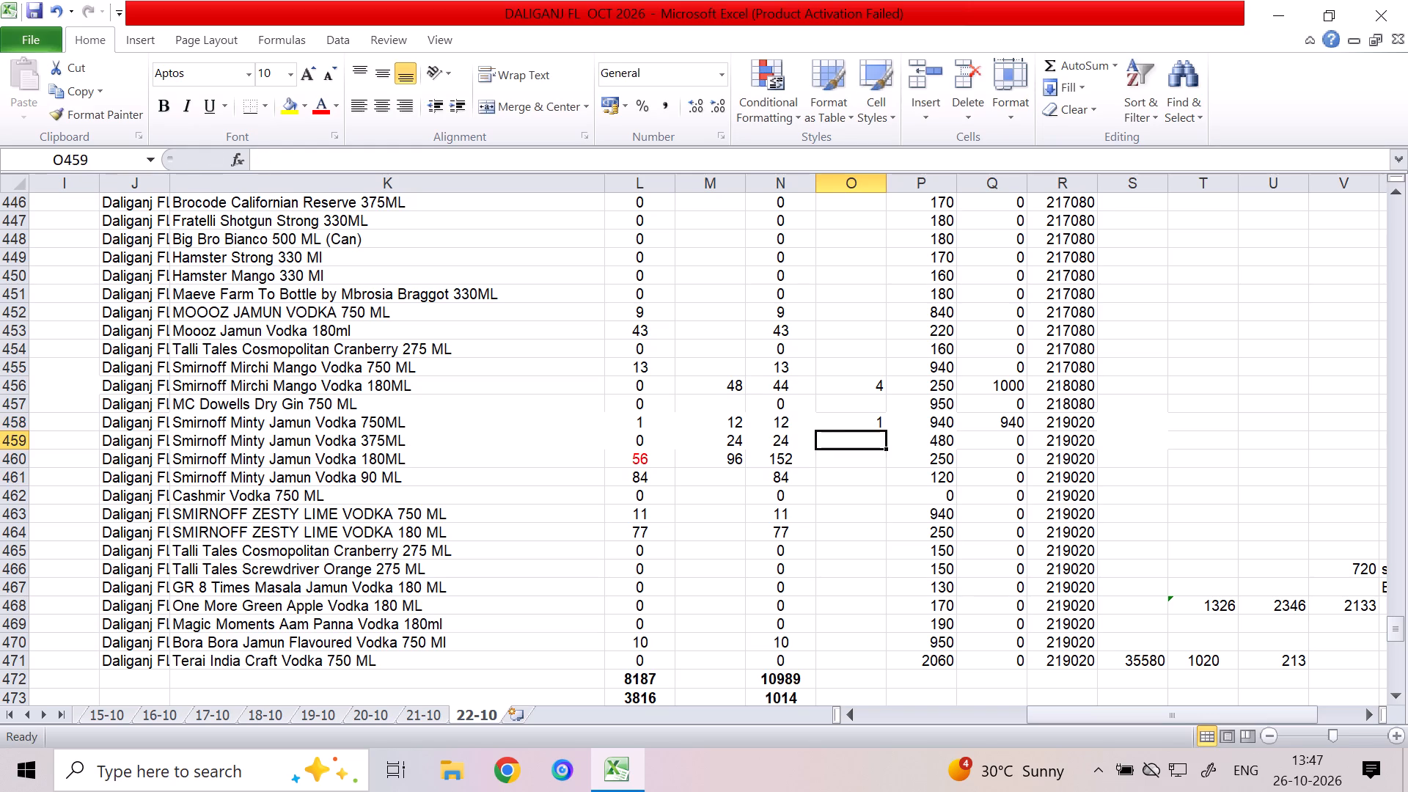
key(6)
key(Down)
text(17)
key(Down)
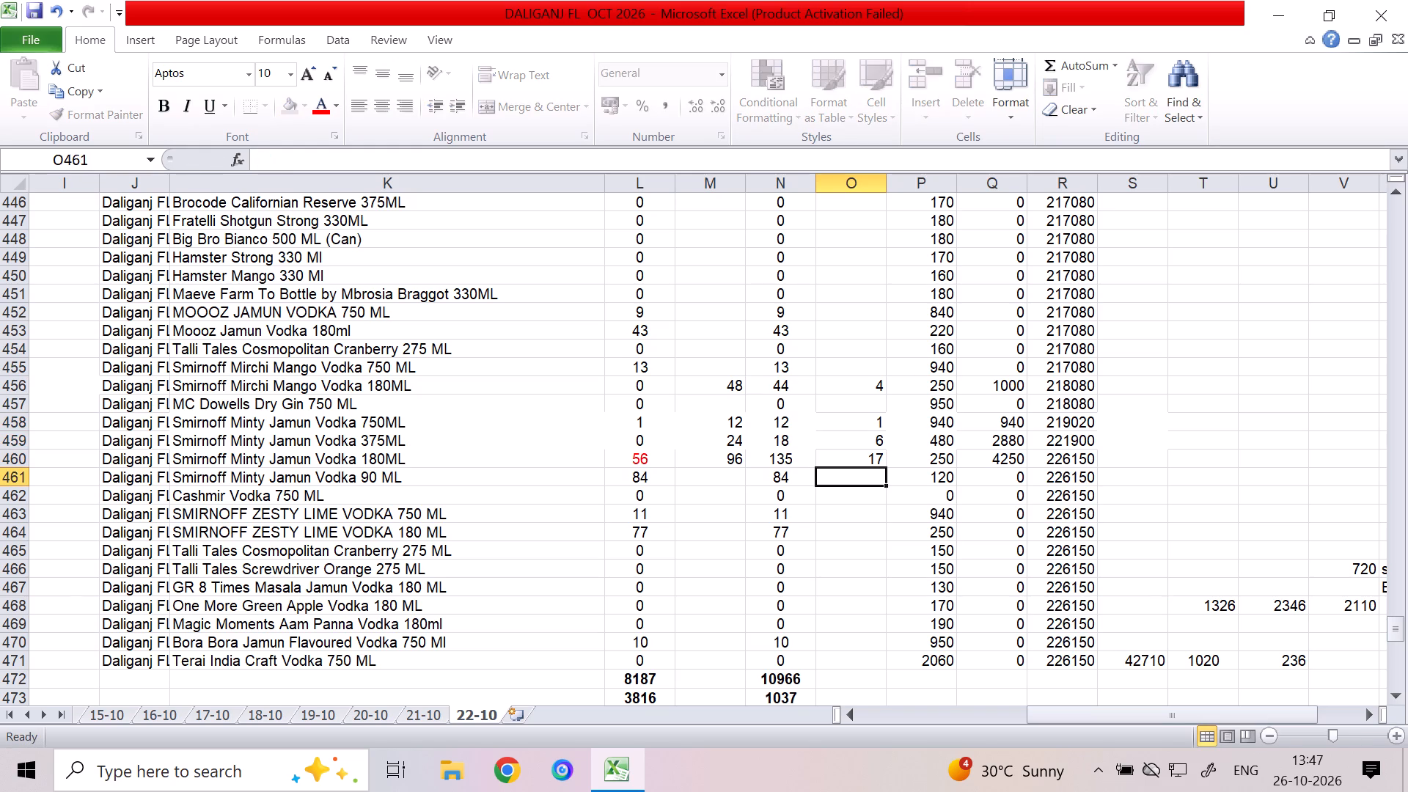
key(Up)
key(Left)
key(Up)
key(Up)
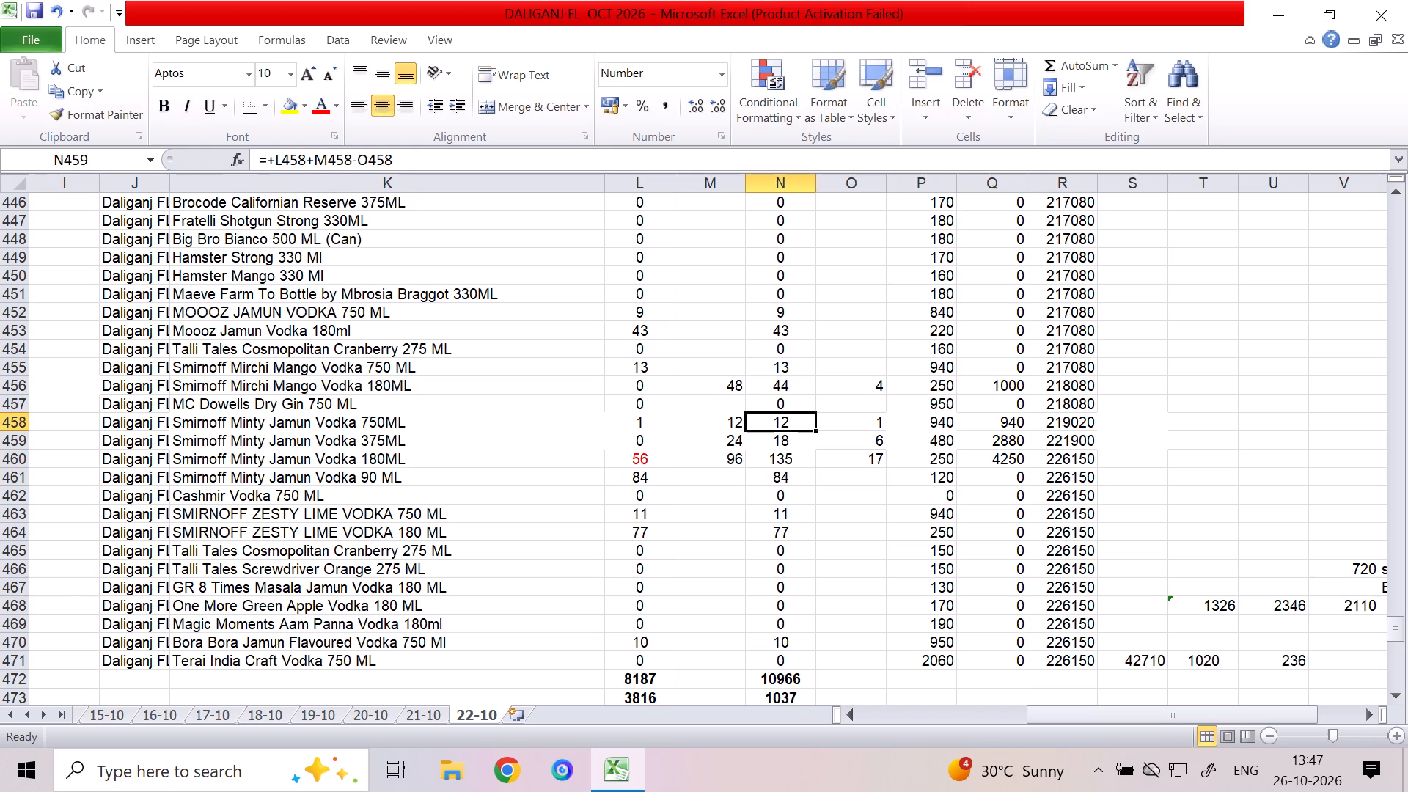
key(Down)
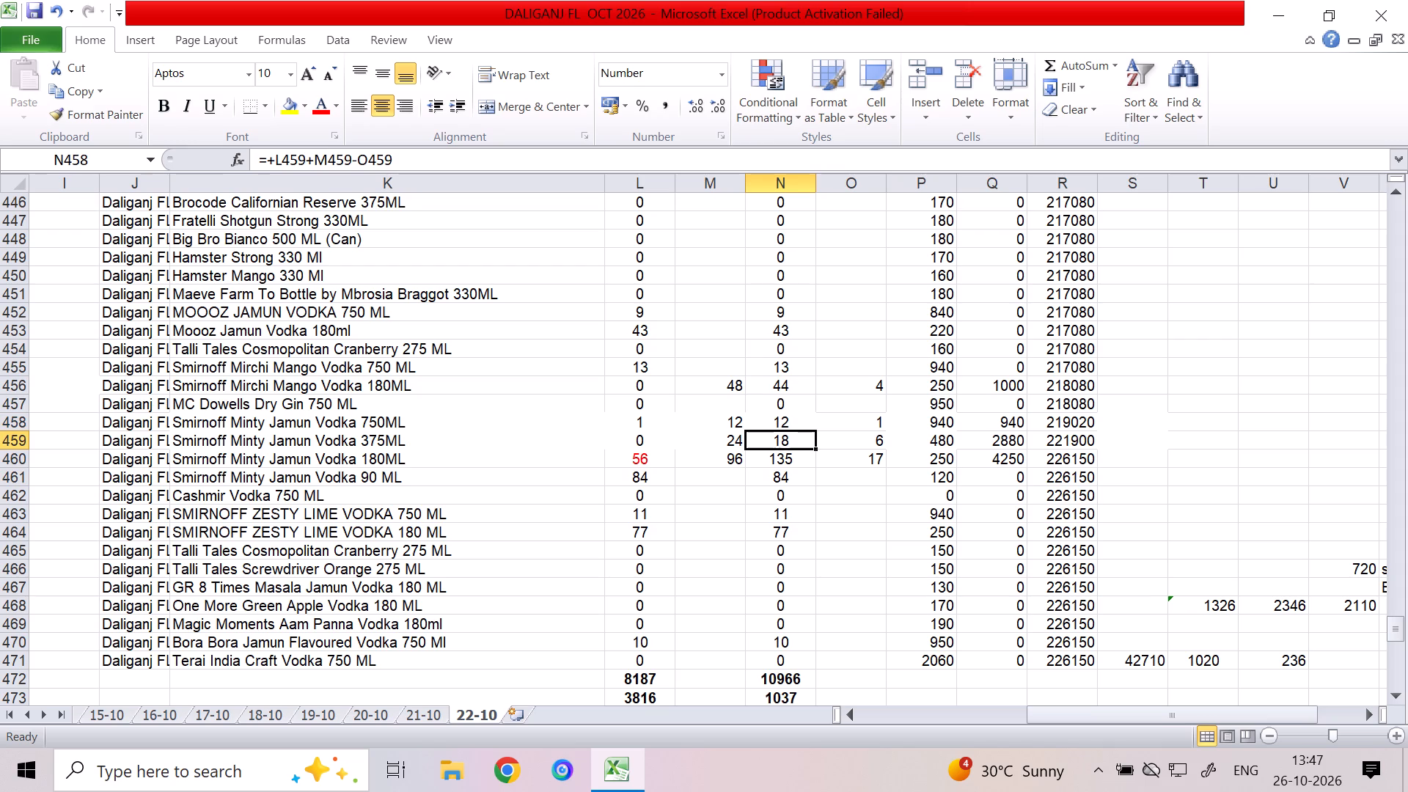
key(Down)
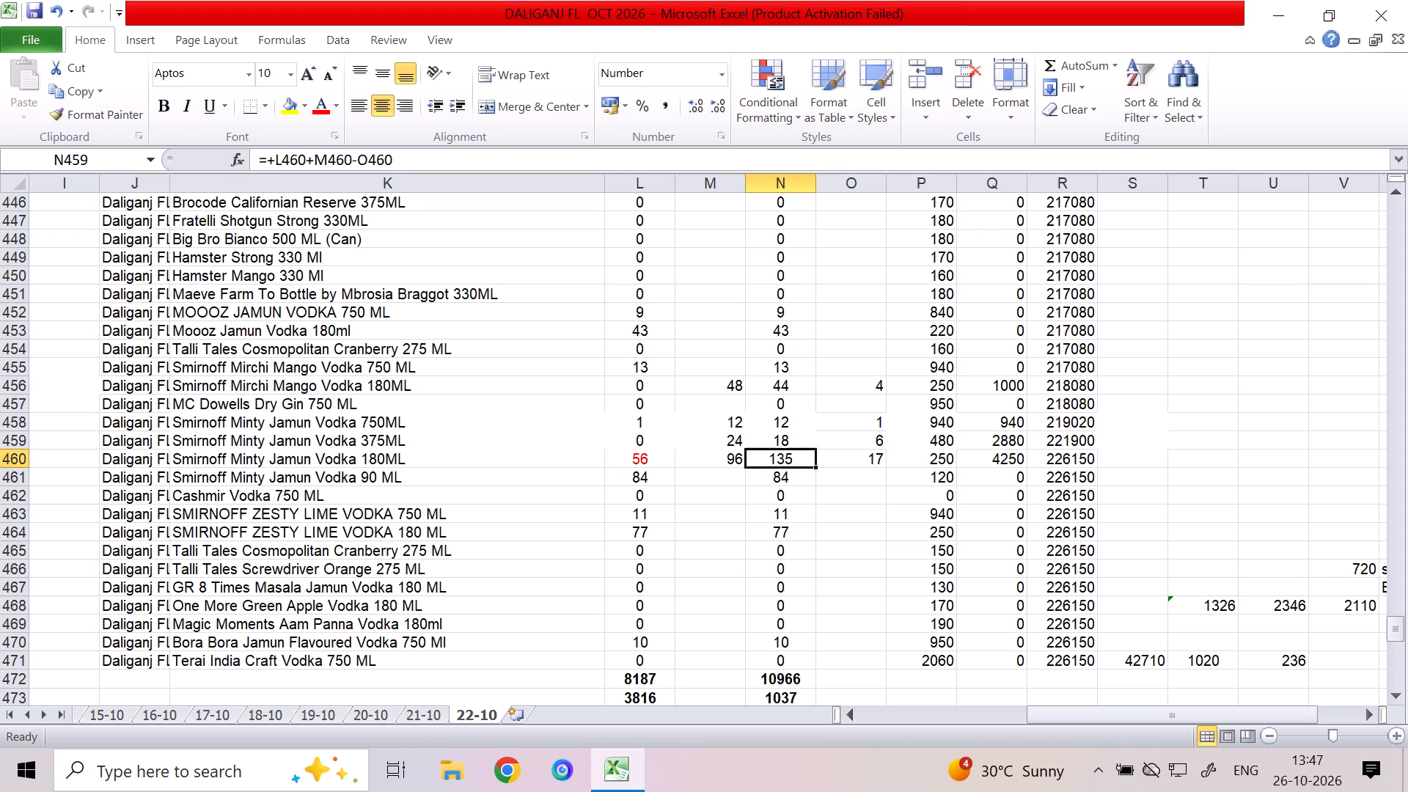
key(Down)
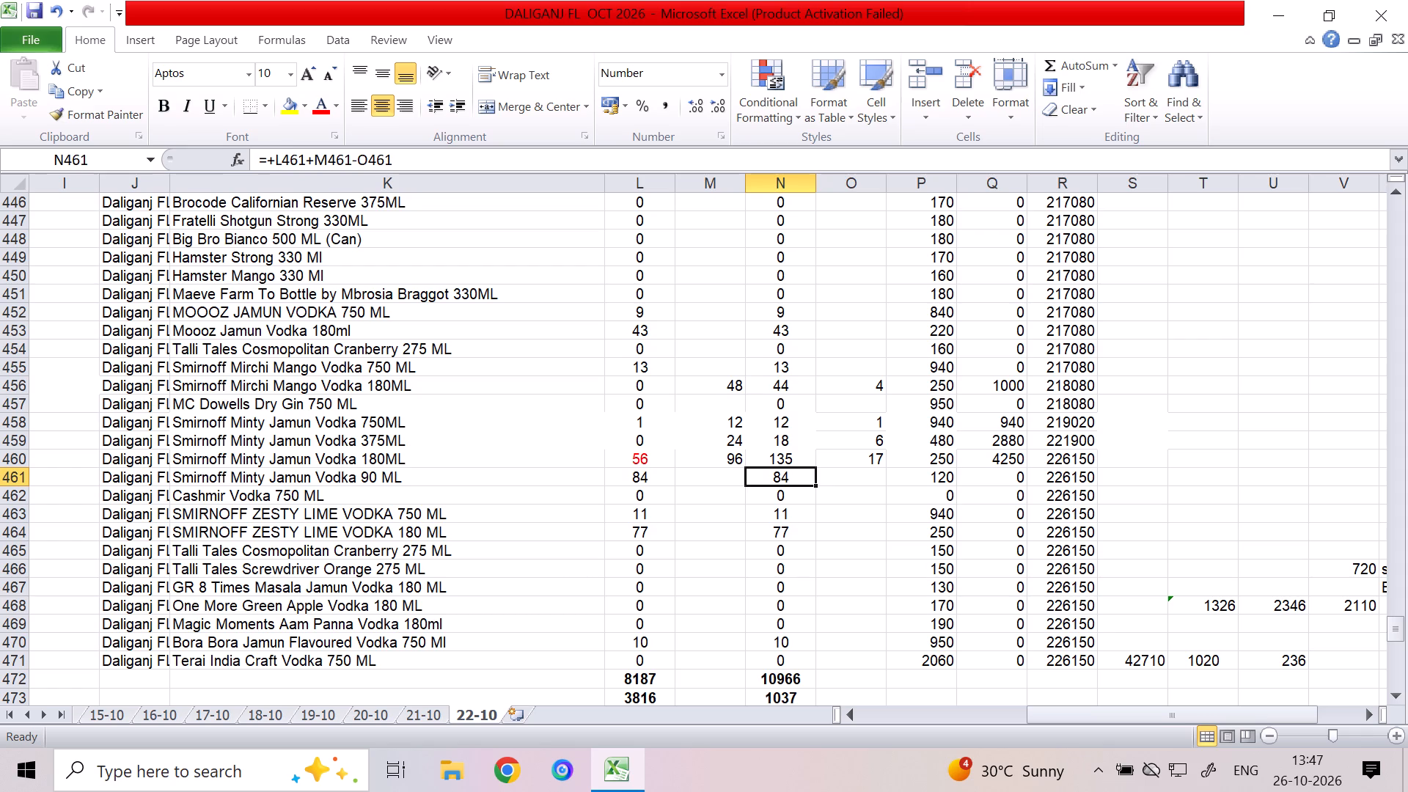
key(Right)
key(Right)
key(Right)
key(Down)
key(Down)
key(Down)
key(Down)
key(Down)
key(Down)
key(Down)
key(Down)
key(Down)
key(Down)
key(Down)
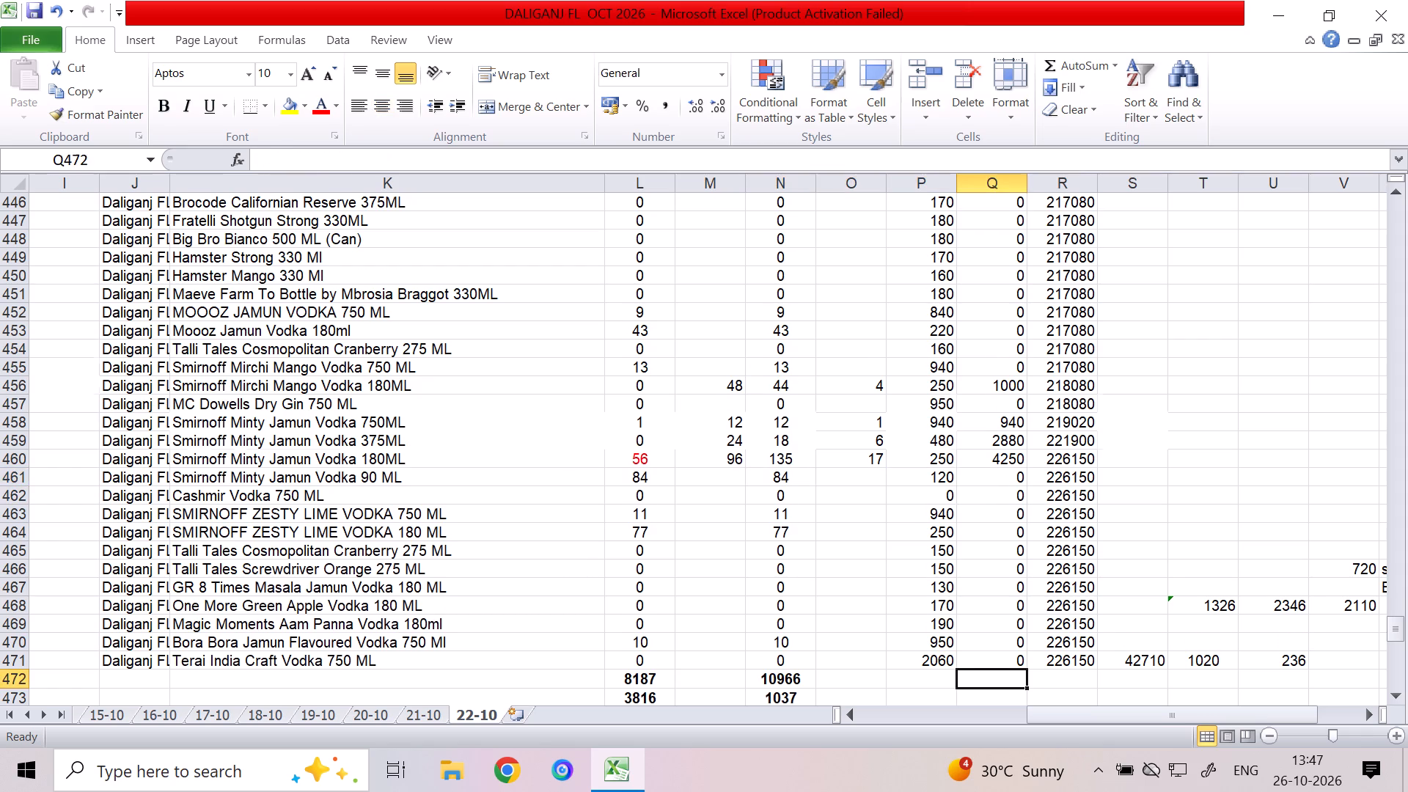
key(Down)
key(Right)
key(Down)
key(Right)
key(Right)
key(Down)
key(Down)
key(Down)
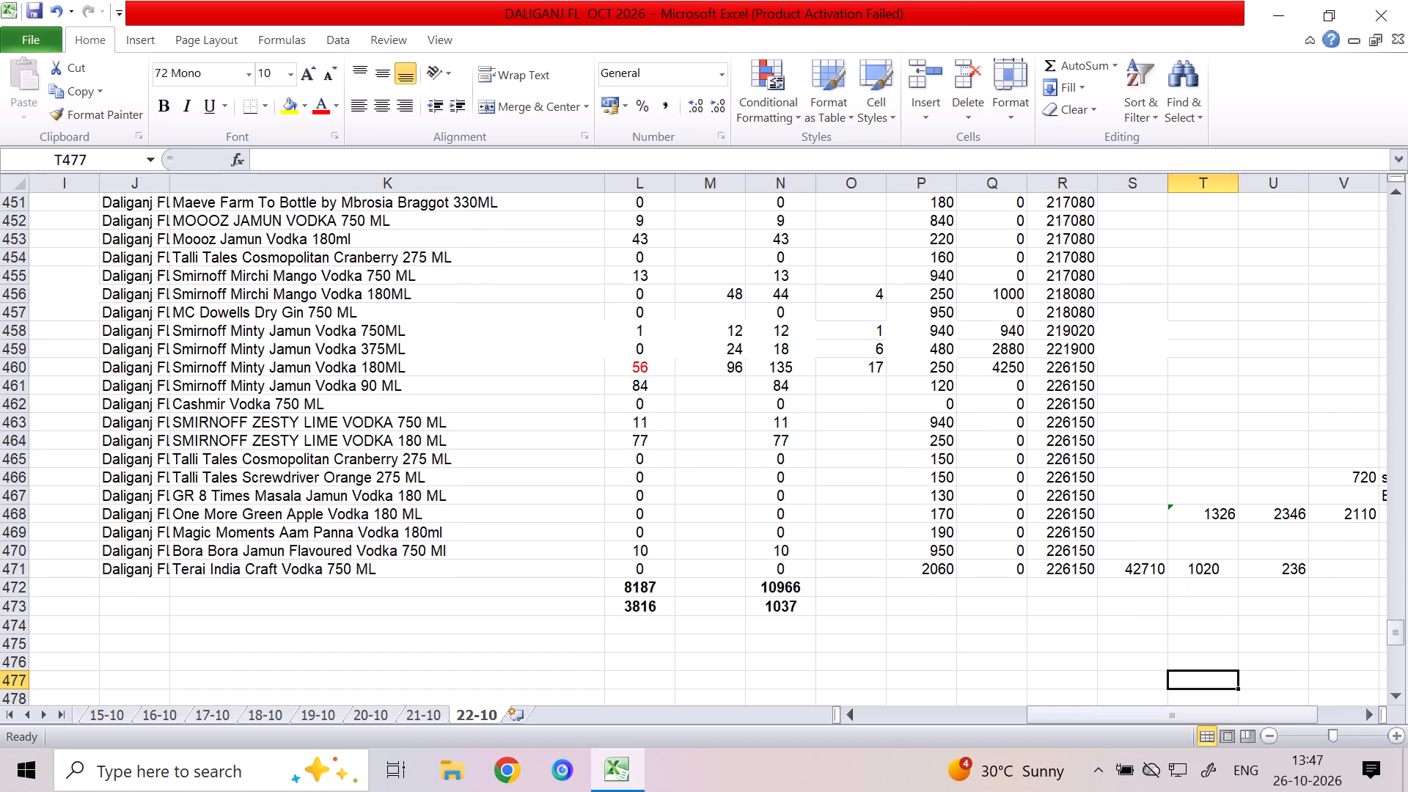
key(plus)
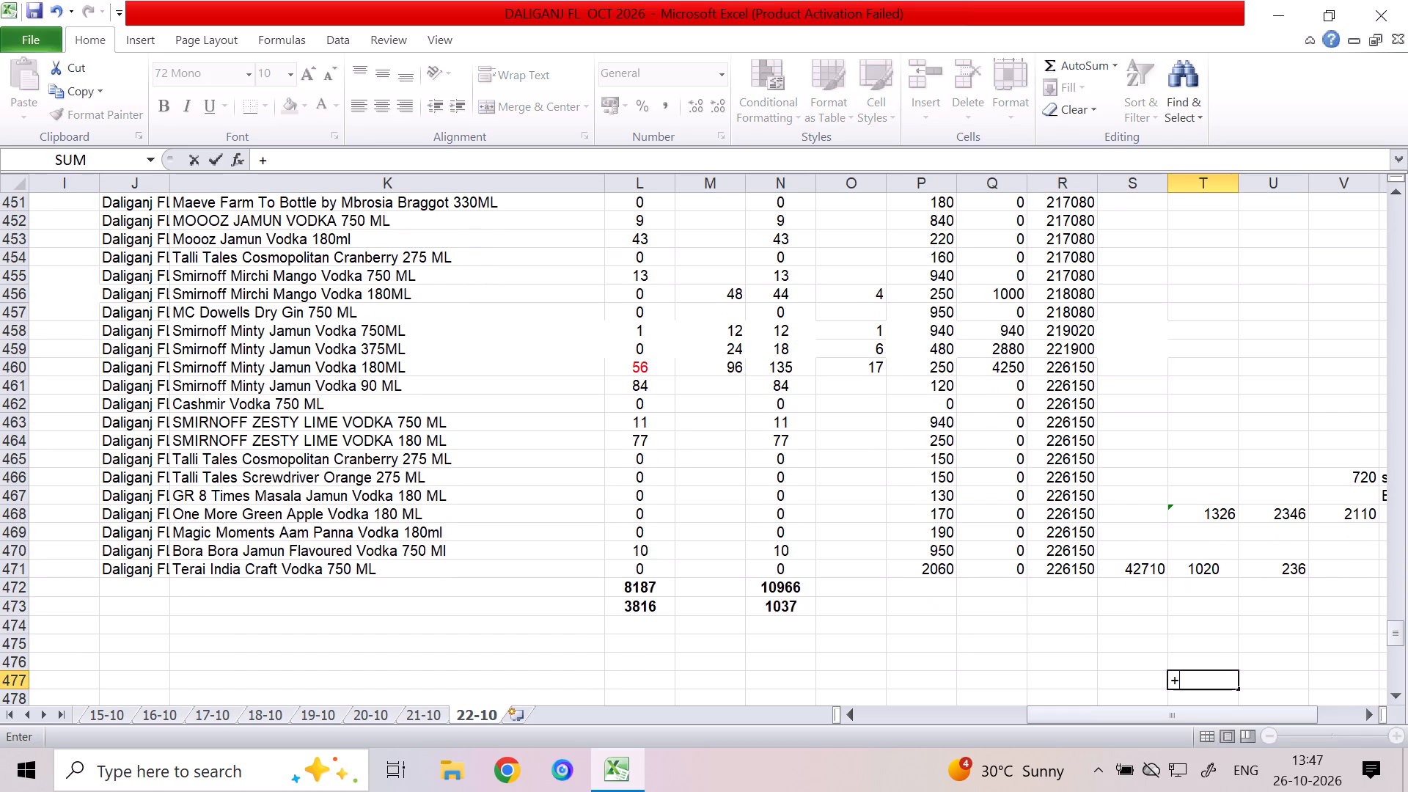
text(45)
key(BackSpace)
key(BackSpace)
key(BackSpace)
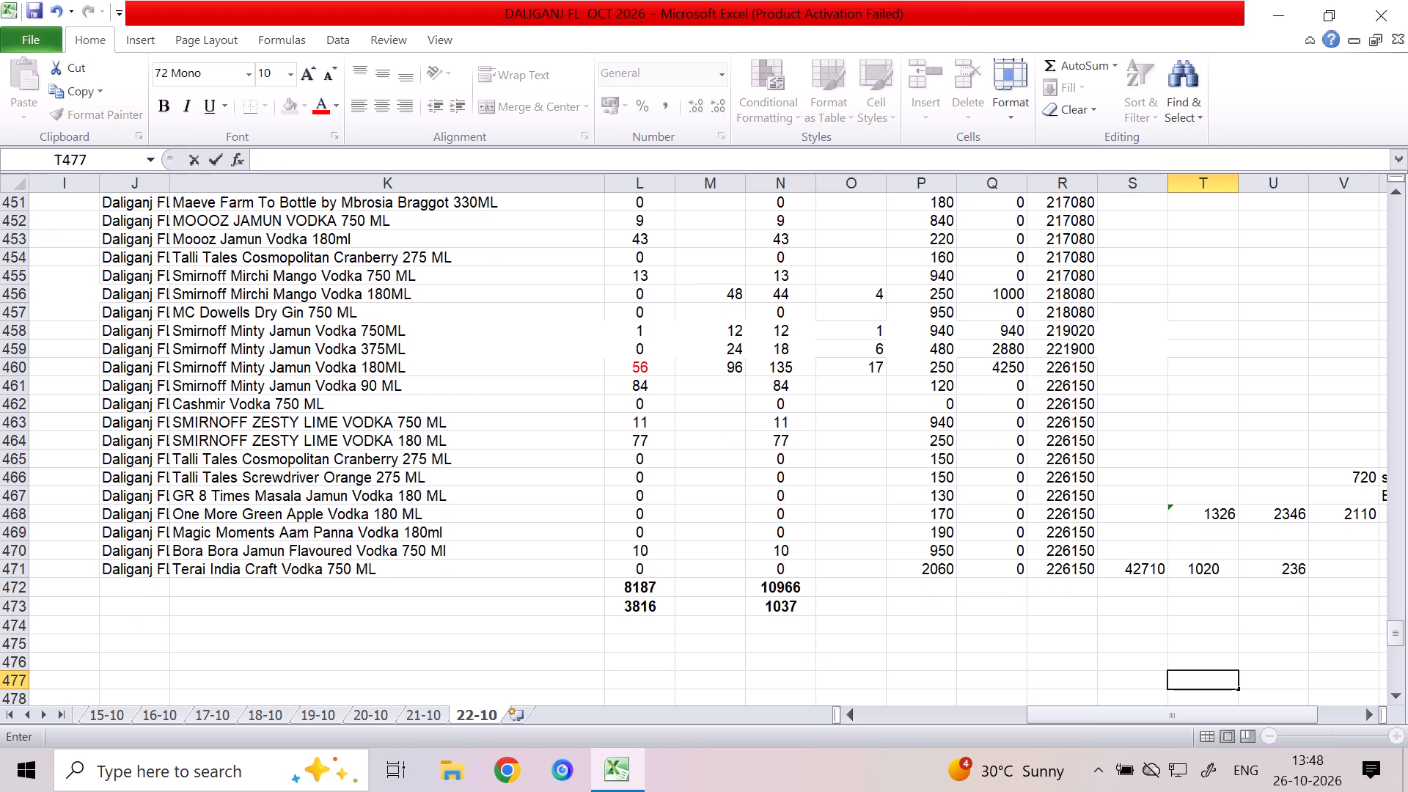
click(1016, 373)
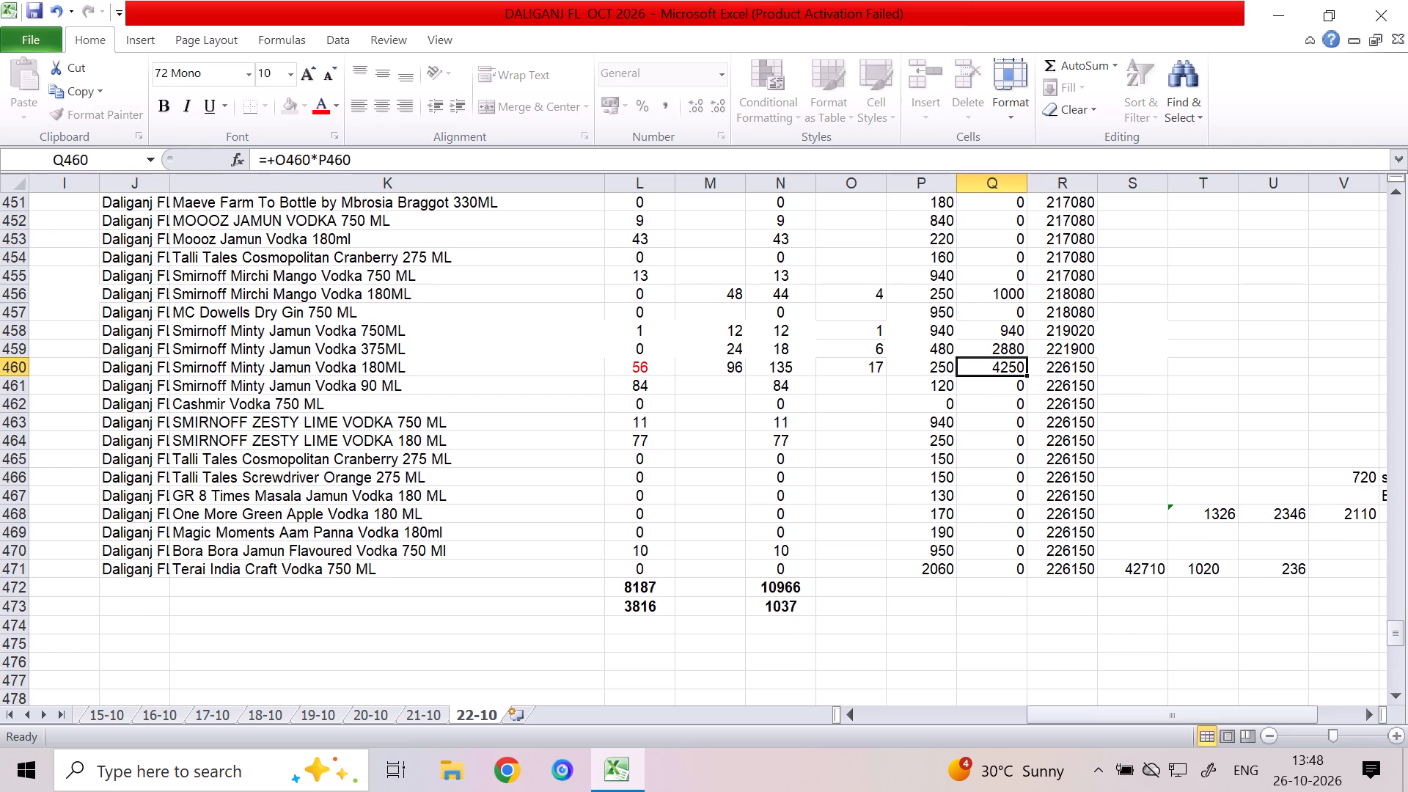
Review the column O quantities and column Q amounts from Smirnoff Minty Jamun Vodka 180ML back up to the IGL Bunty vodka rows.
key(Down)
key(Up)
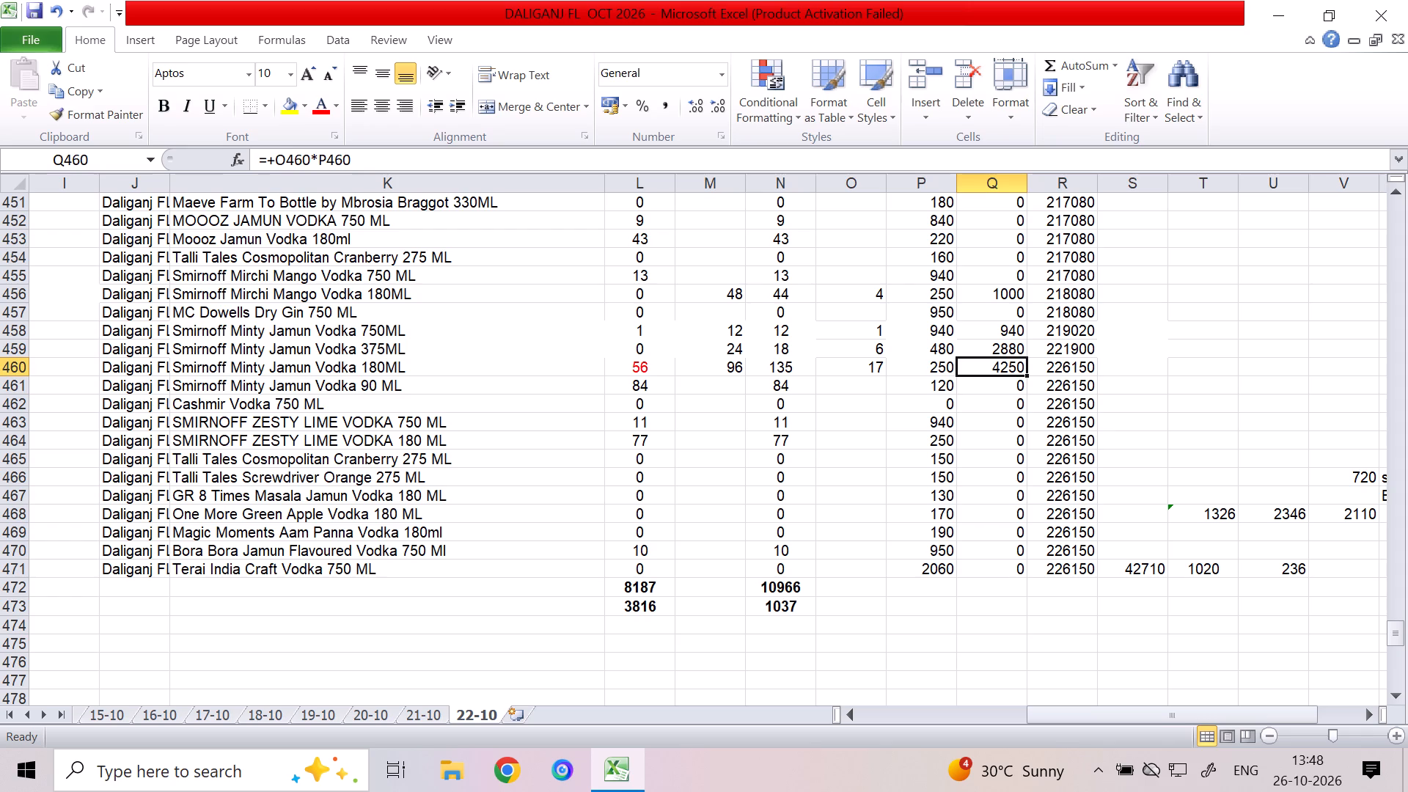
key(Up)
key(Up)
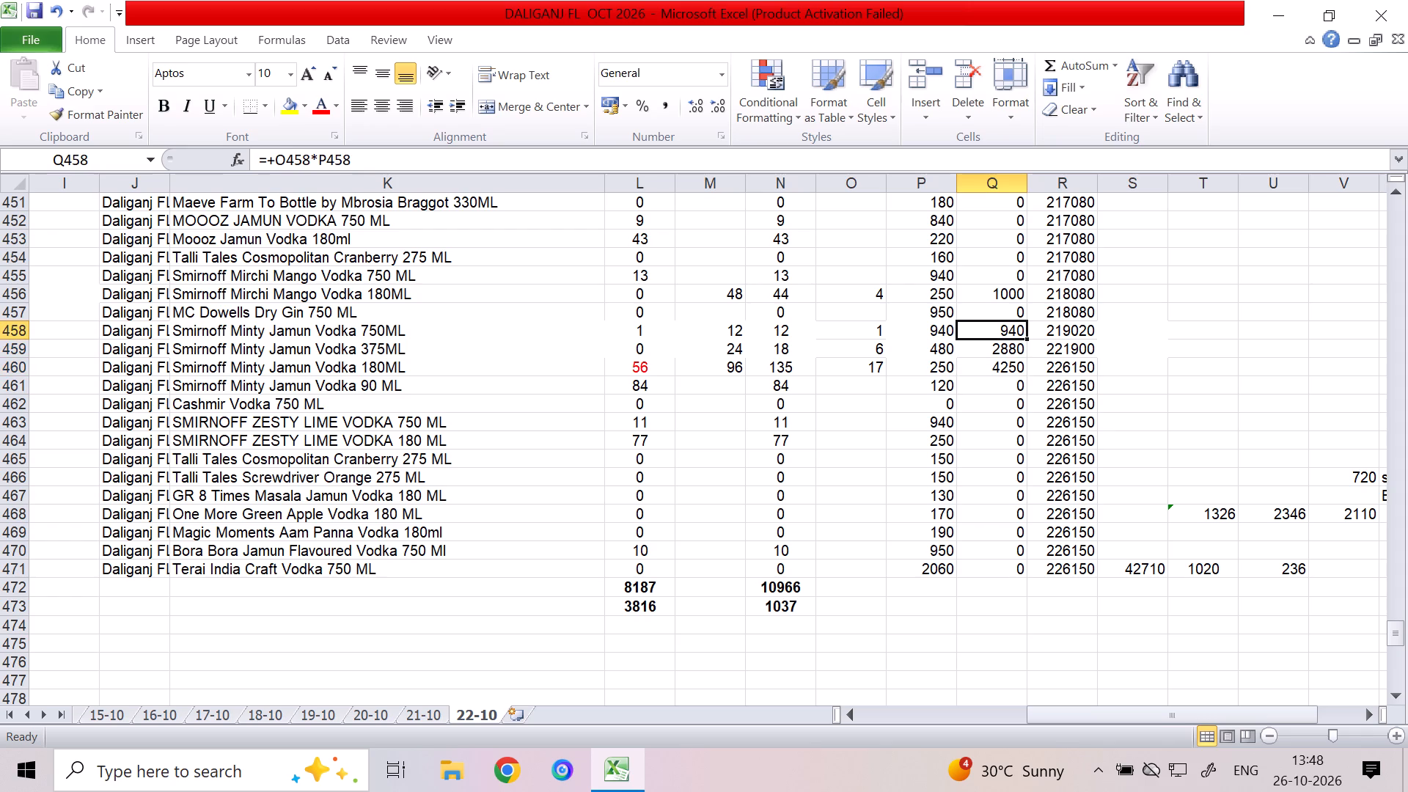
key(Up)
key(Up)
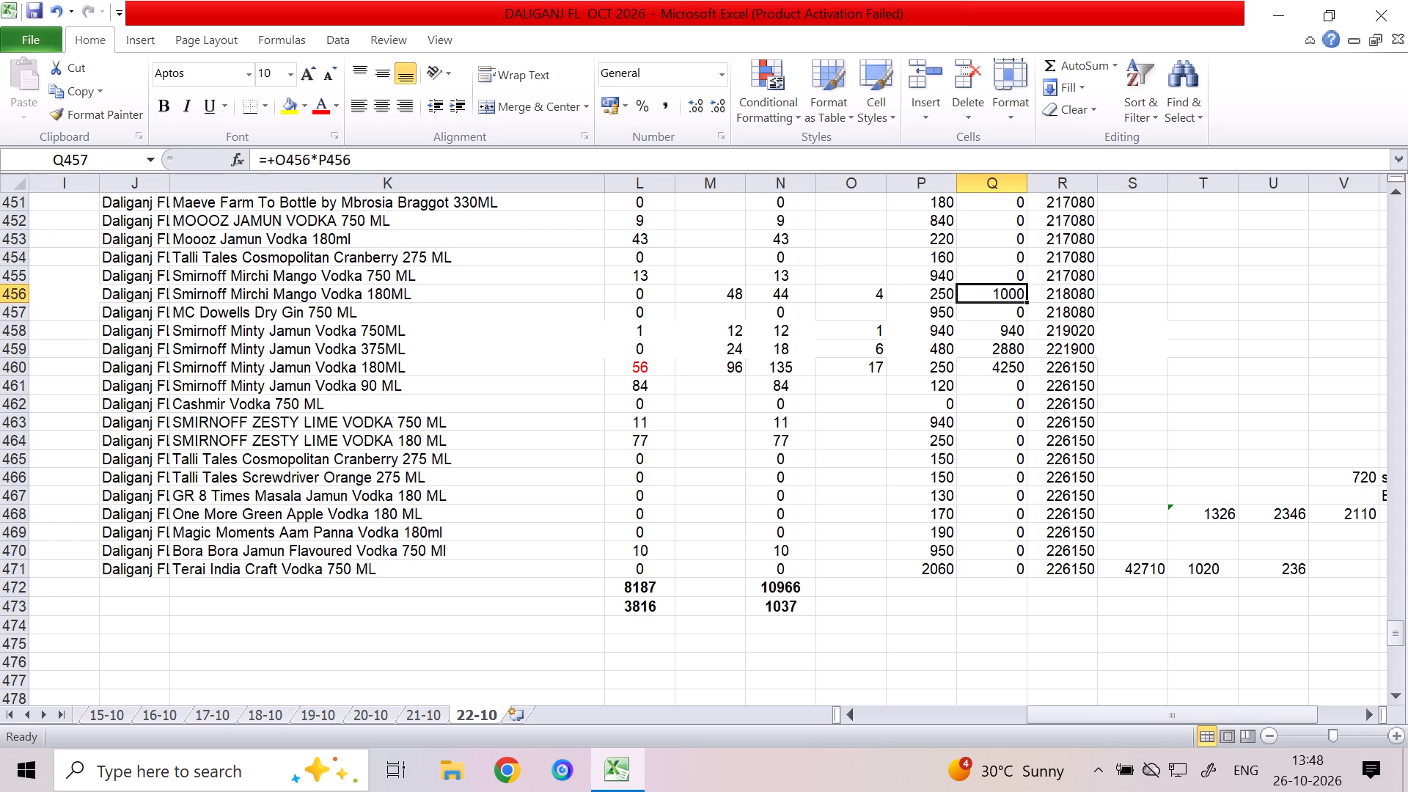
key(Up)
key(Up)
key(Up)
key(Up)
key(Up)
key(Up)
key(Up)
key(Up)
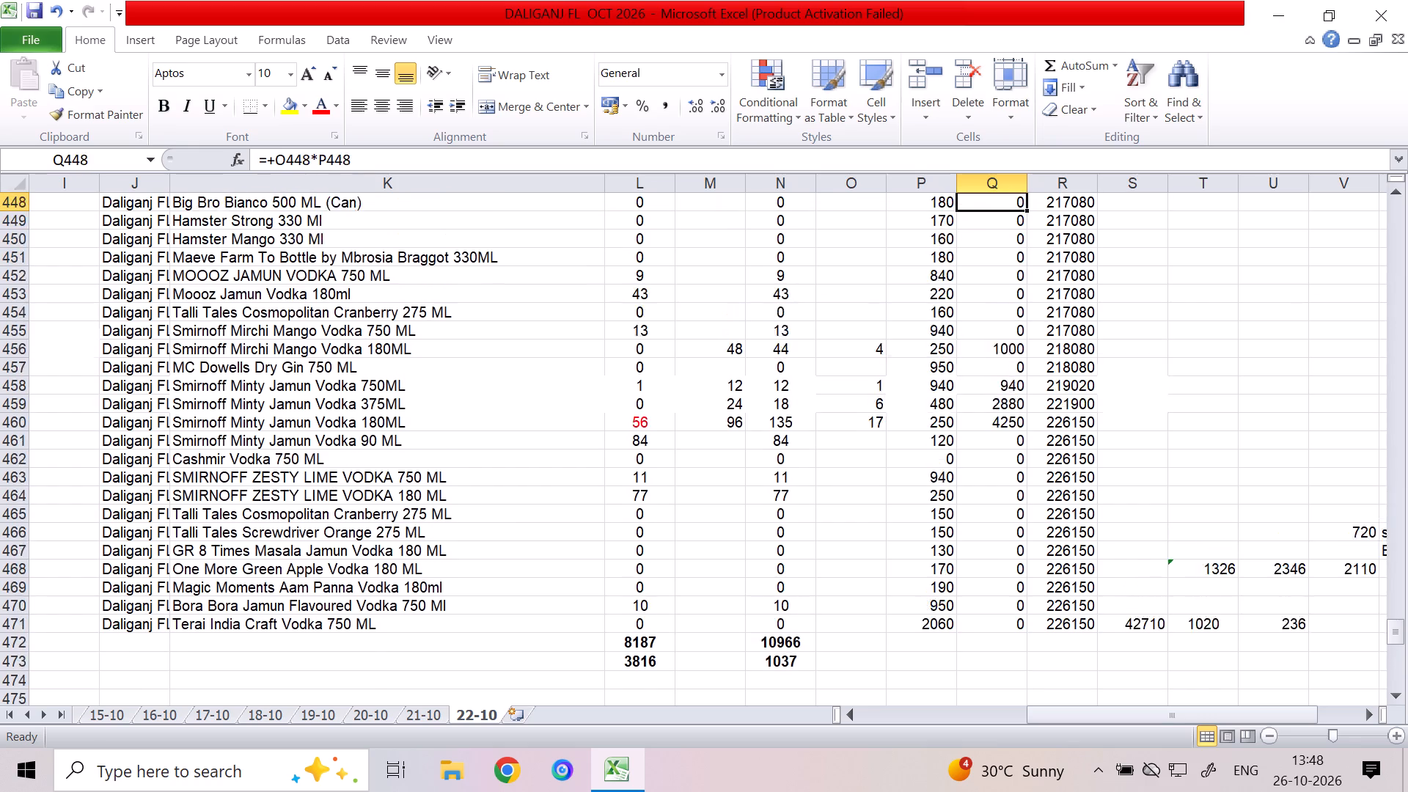
key(Up)
key(Up)
key(Up)
key(Up)
key(Up)
key(Up)
key(Up)
key(Up)
key(Up)
key(Up)
key(Up)
key(Up)
key(Up)
key(Up)
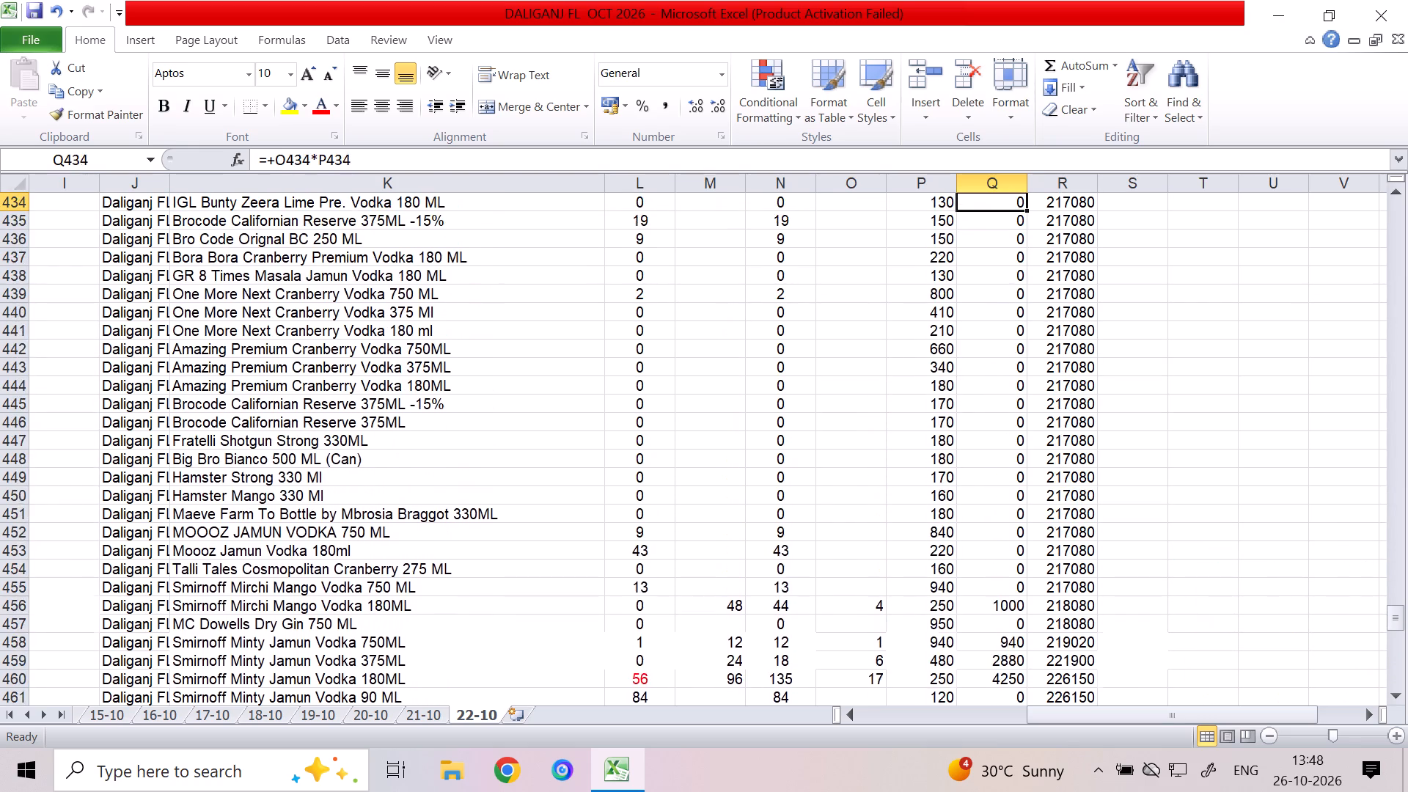
key(Up)
key(Up)
key(Up)
key(Up)
key(Up)
key(Up)
key(Up)
key(Up)
key(Up)
key(Up)
key(Down)
key(Down)
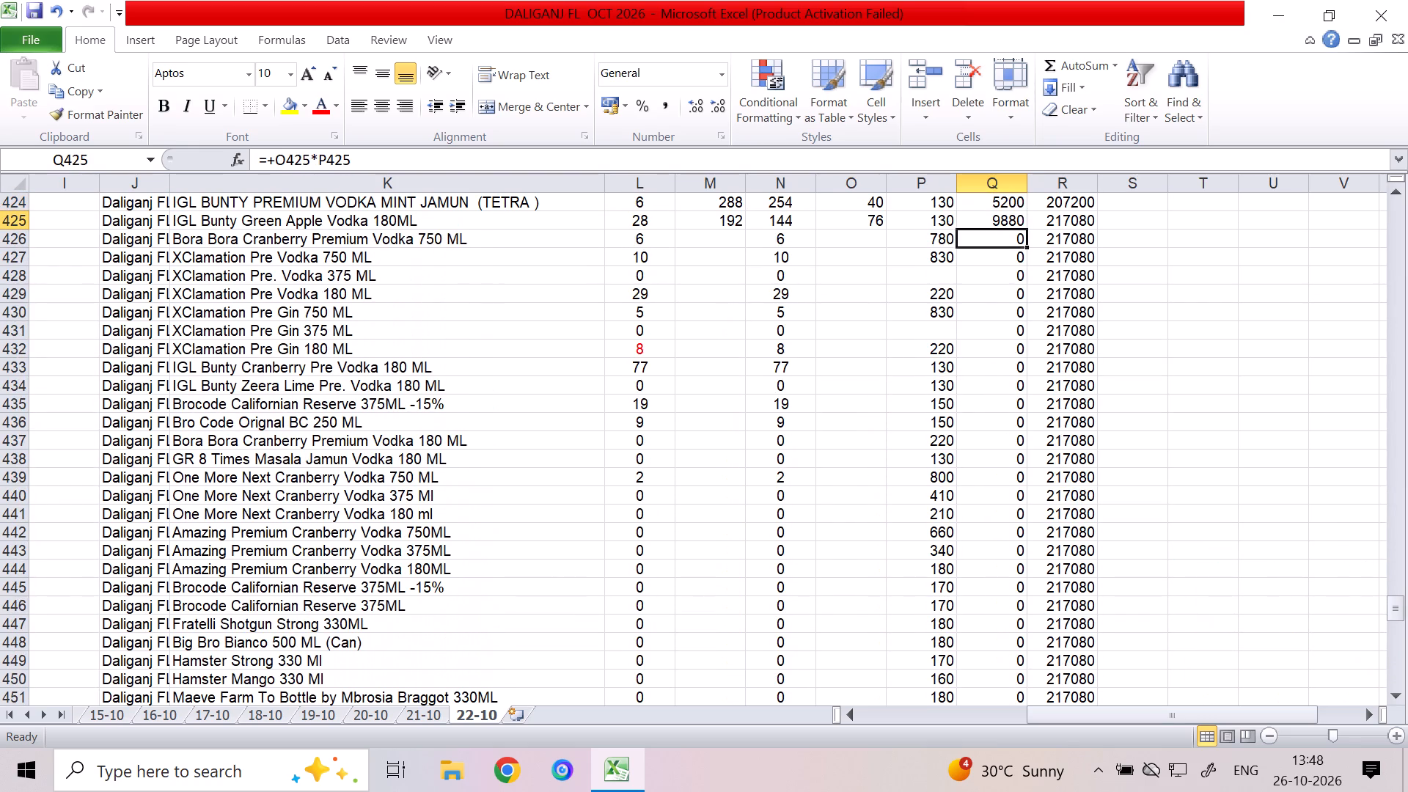
key(Up)
key(Up)
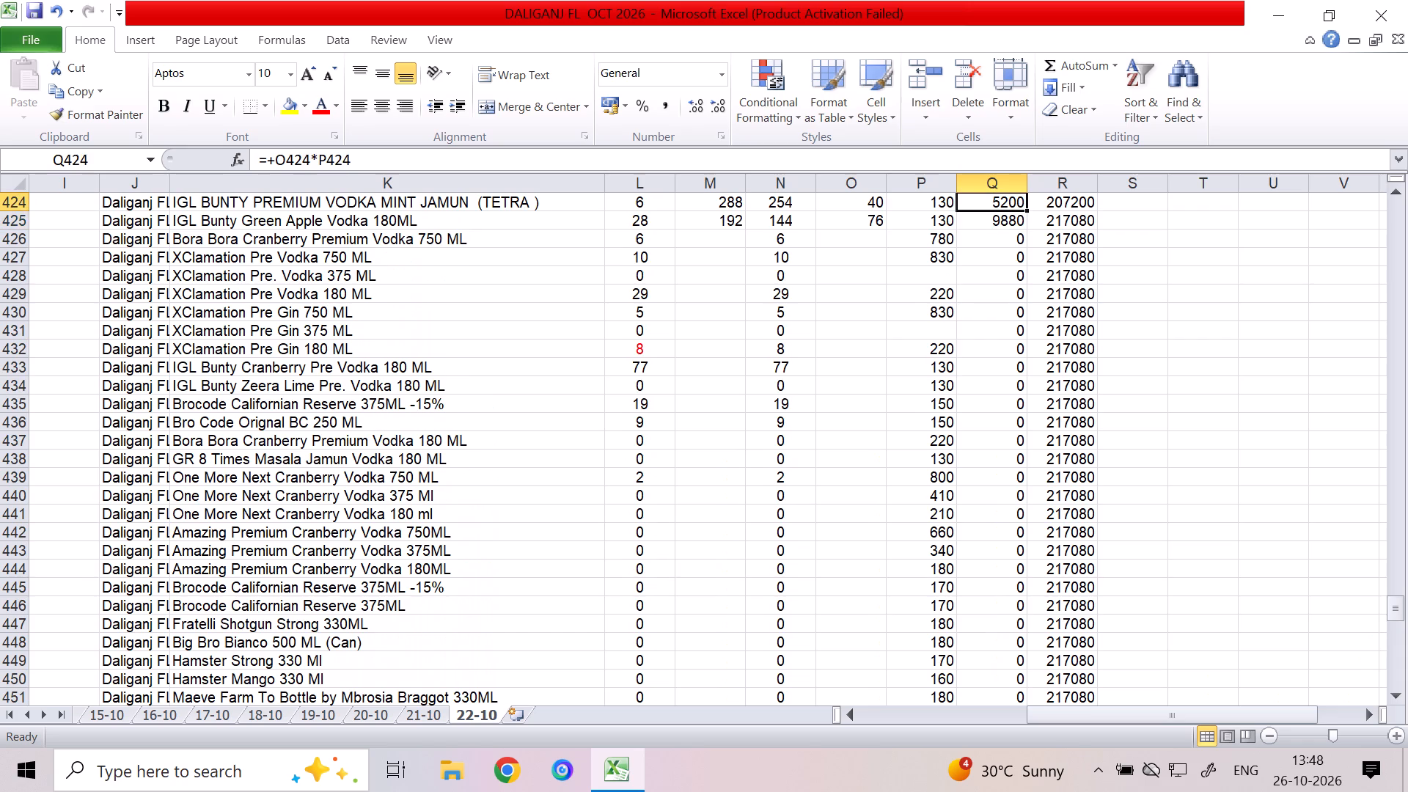
key(Up)
key(Up)
key(Up)
key(Up)
key(Up)
key(Up)
key(Up)
key(Down)
key(Down)
key(Down)
key(Down)
key(Down)
key(Down)
key(Down)
key(Down)
key(Down)
key(Down)
key(Down)
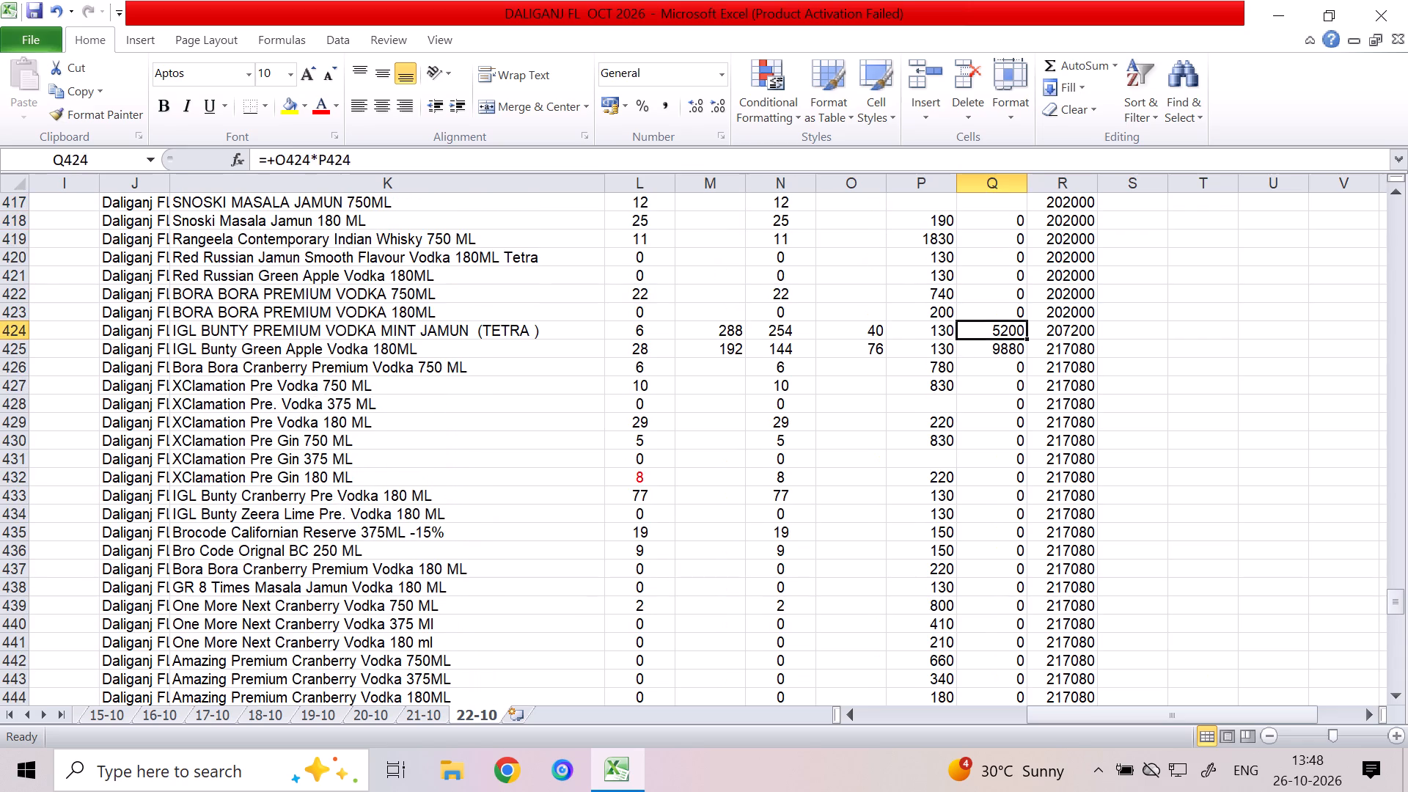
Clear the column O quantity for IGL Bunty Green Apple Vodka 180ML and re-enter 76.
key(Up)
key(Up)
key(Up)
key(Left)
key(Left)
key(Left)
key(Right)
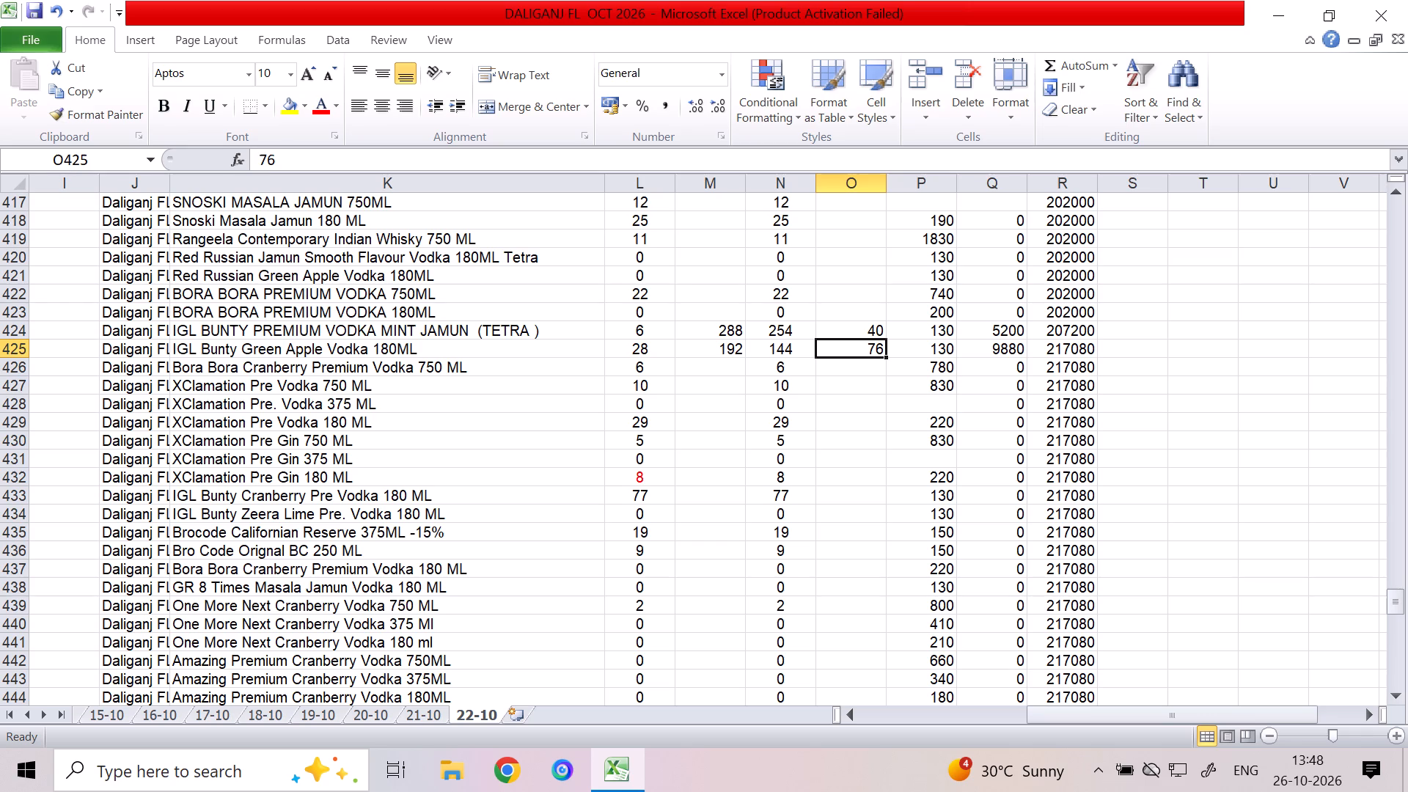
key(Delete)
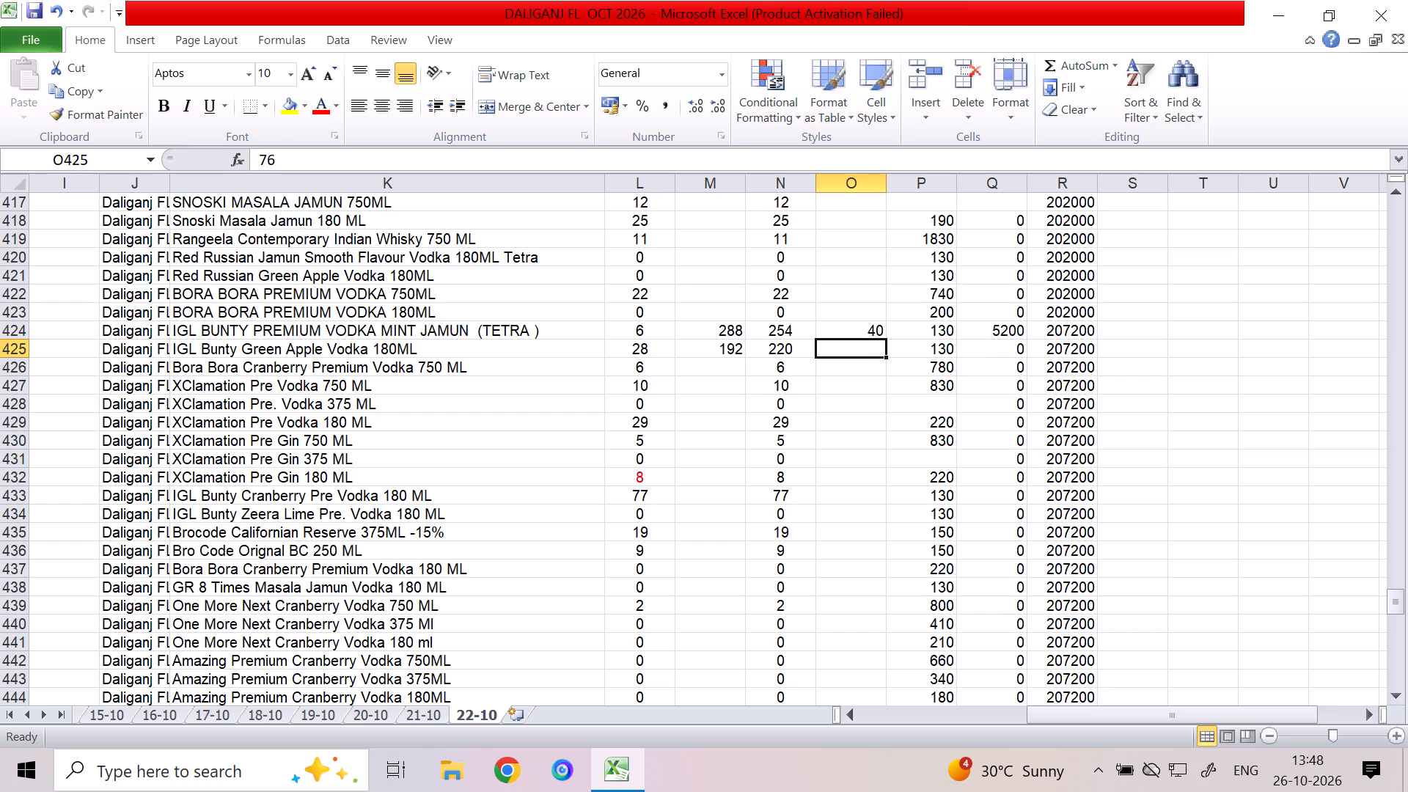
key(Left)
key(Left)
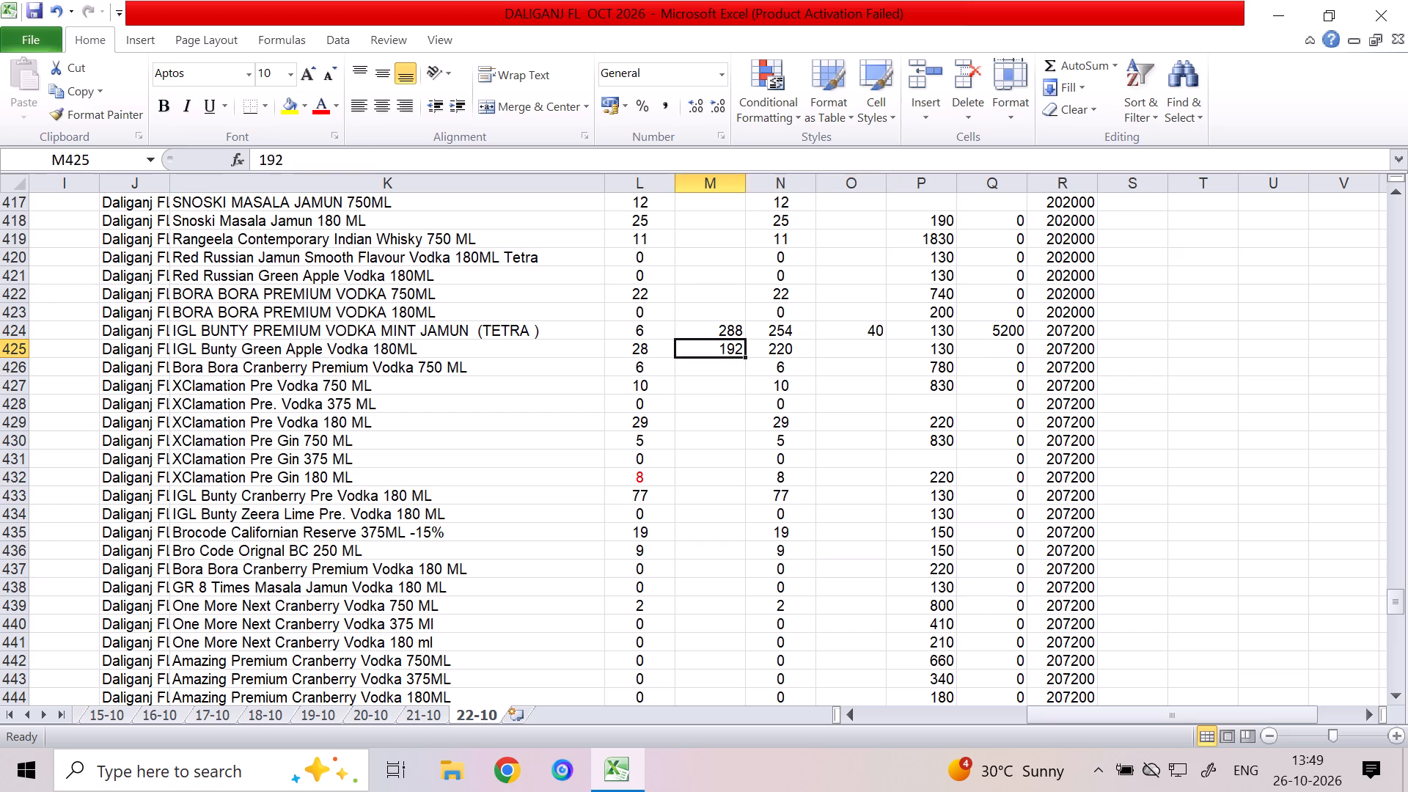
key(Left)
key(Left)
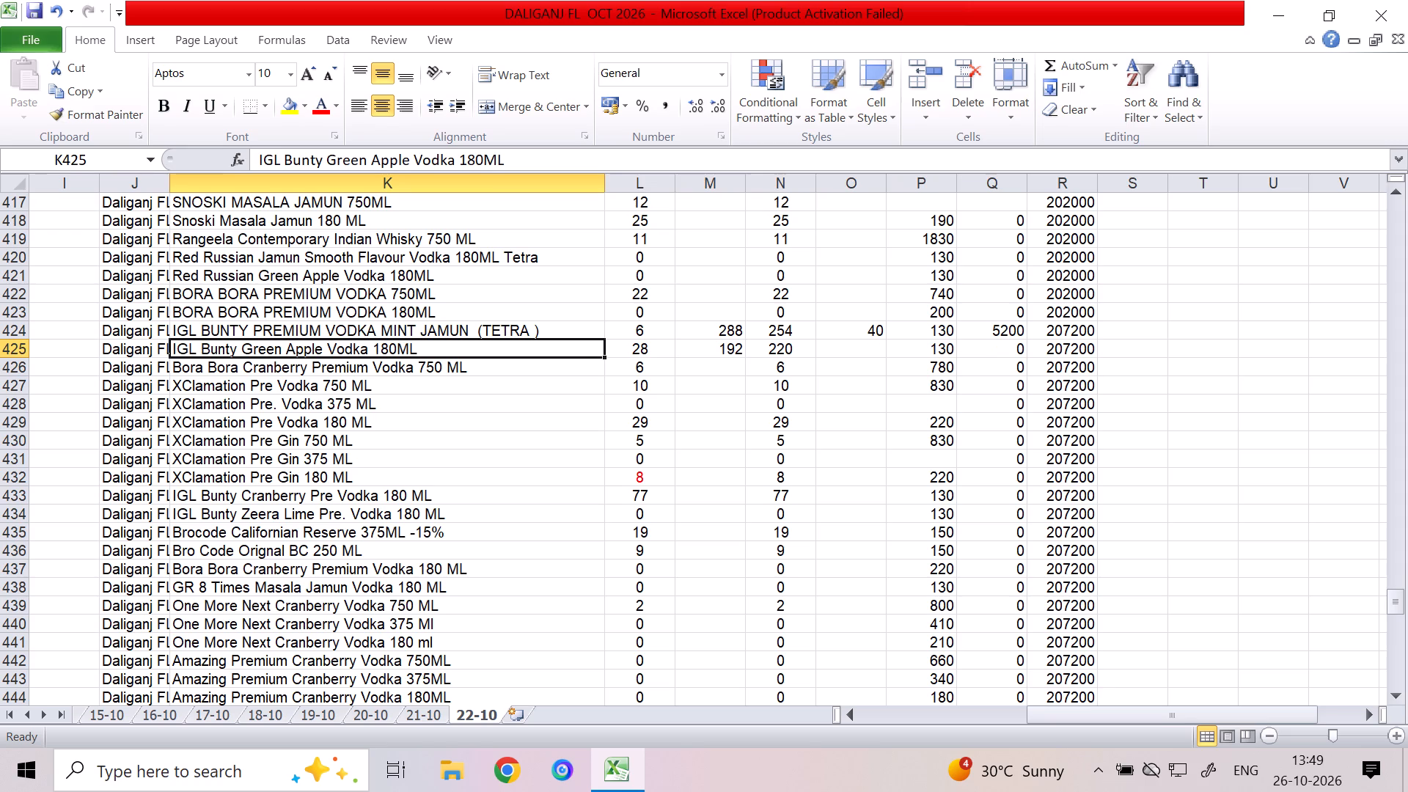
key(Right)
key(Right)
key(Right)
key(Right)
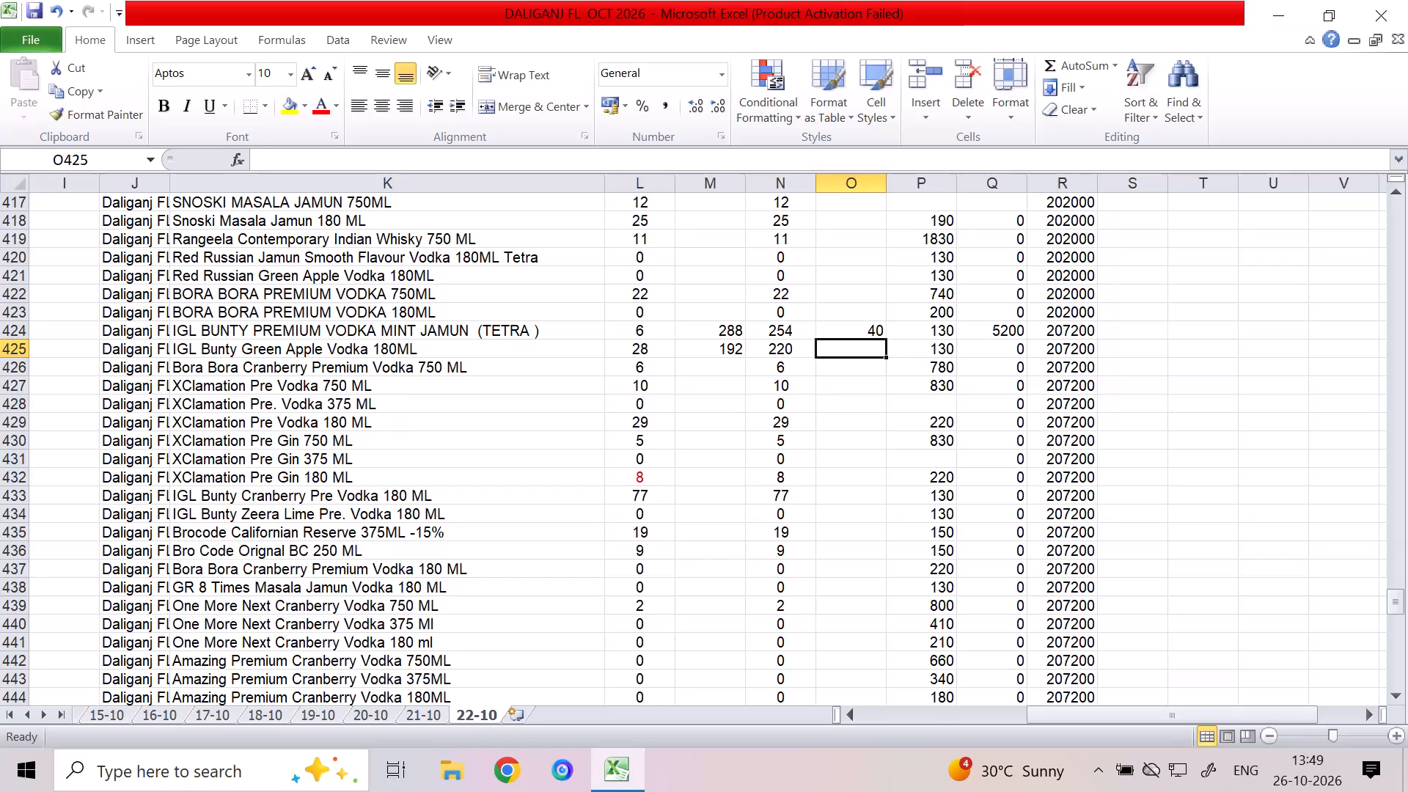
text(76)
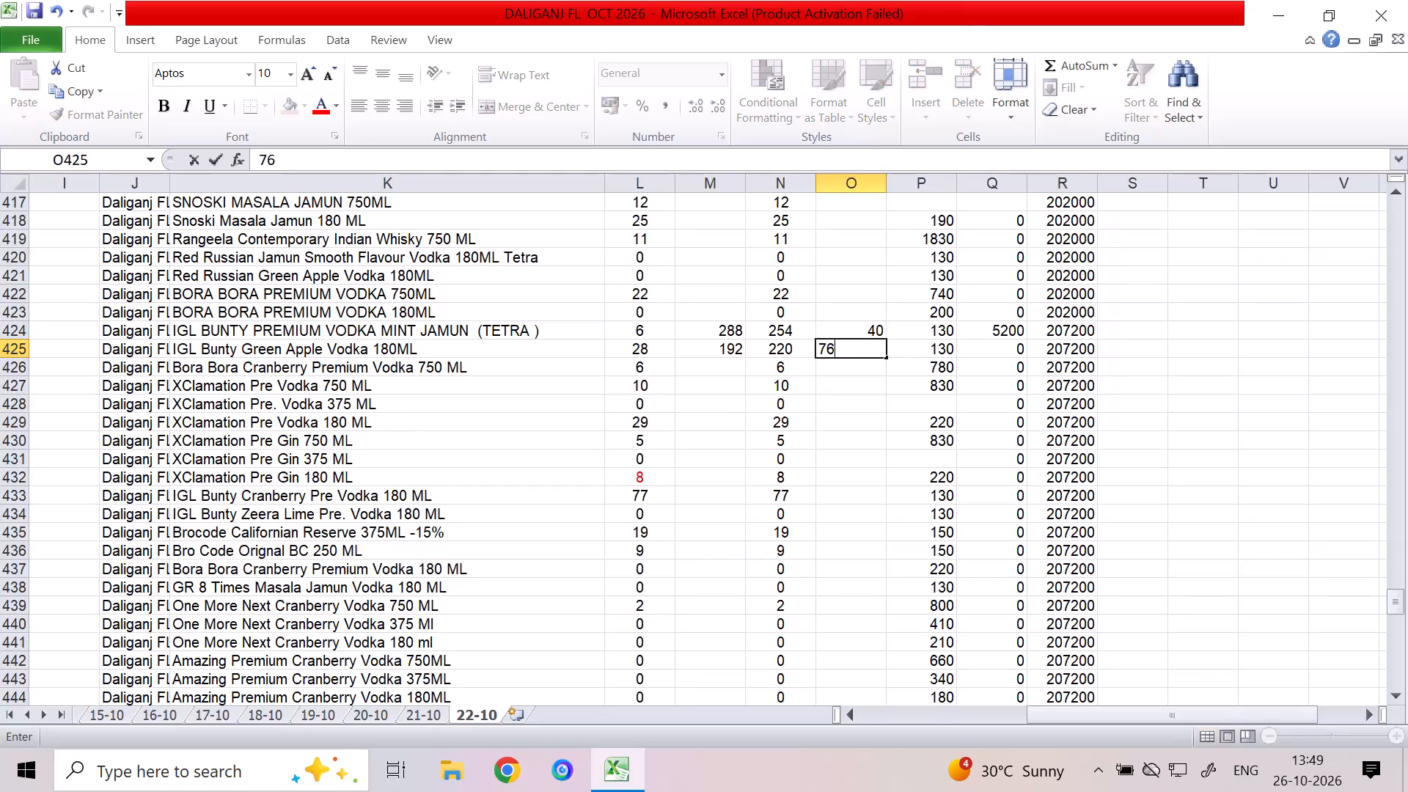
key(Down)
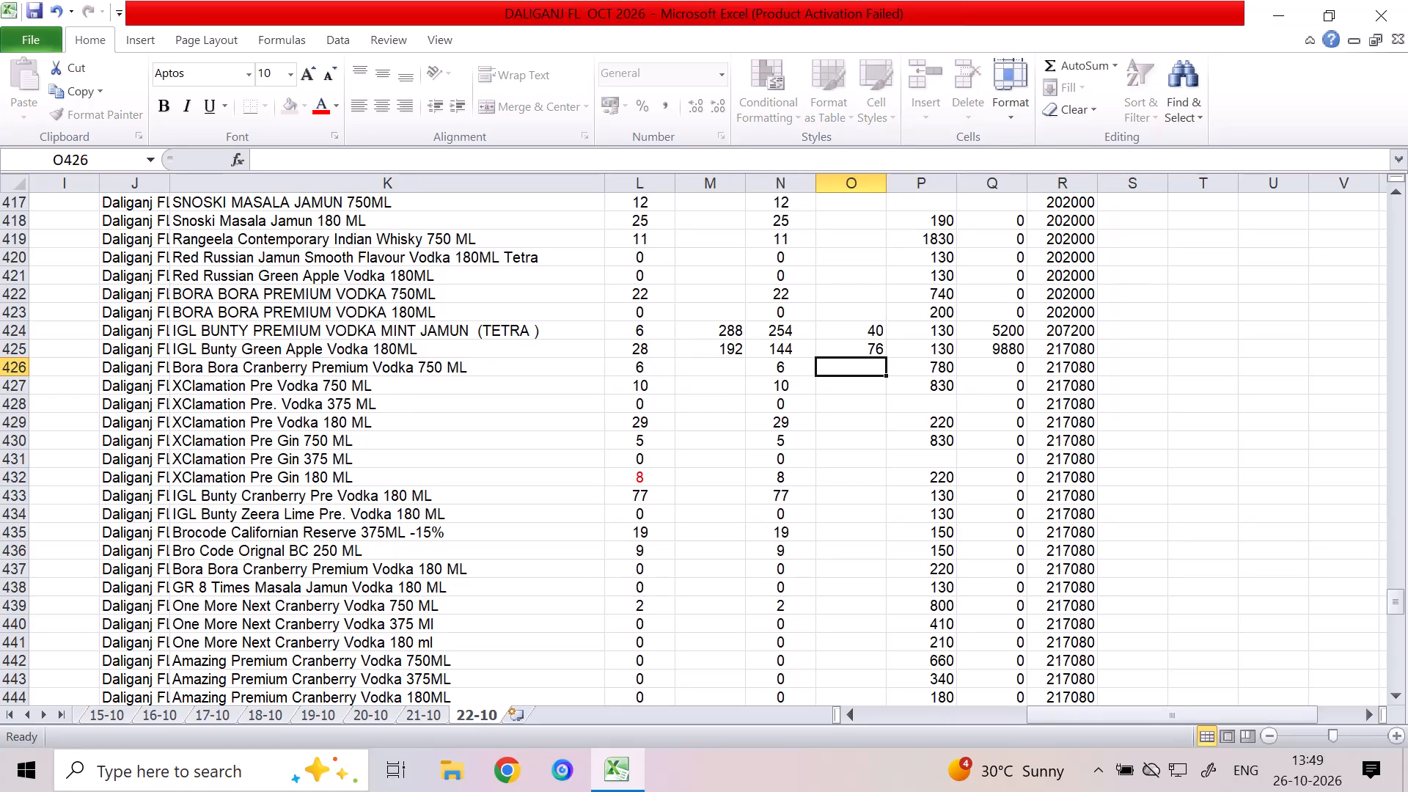
Enter 19 in column O for the Brocode Californian Reserve 375ML -15% row just above Bro Code Orignal BC 250 ML.
key(Left)
key(Left)
key(Left)
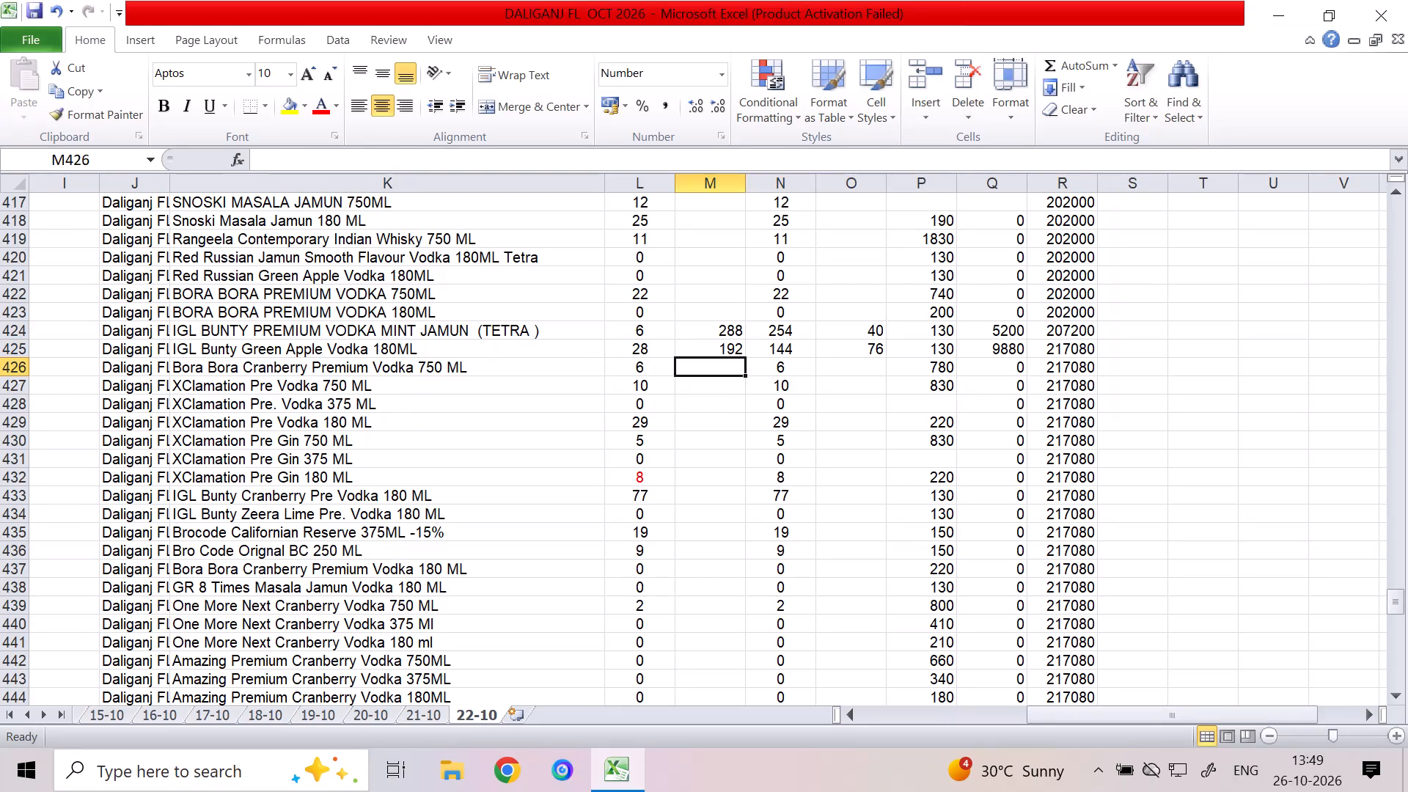
key(Left)
key(Left)
key(Left)
key(Right)
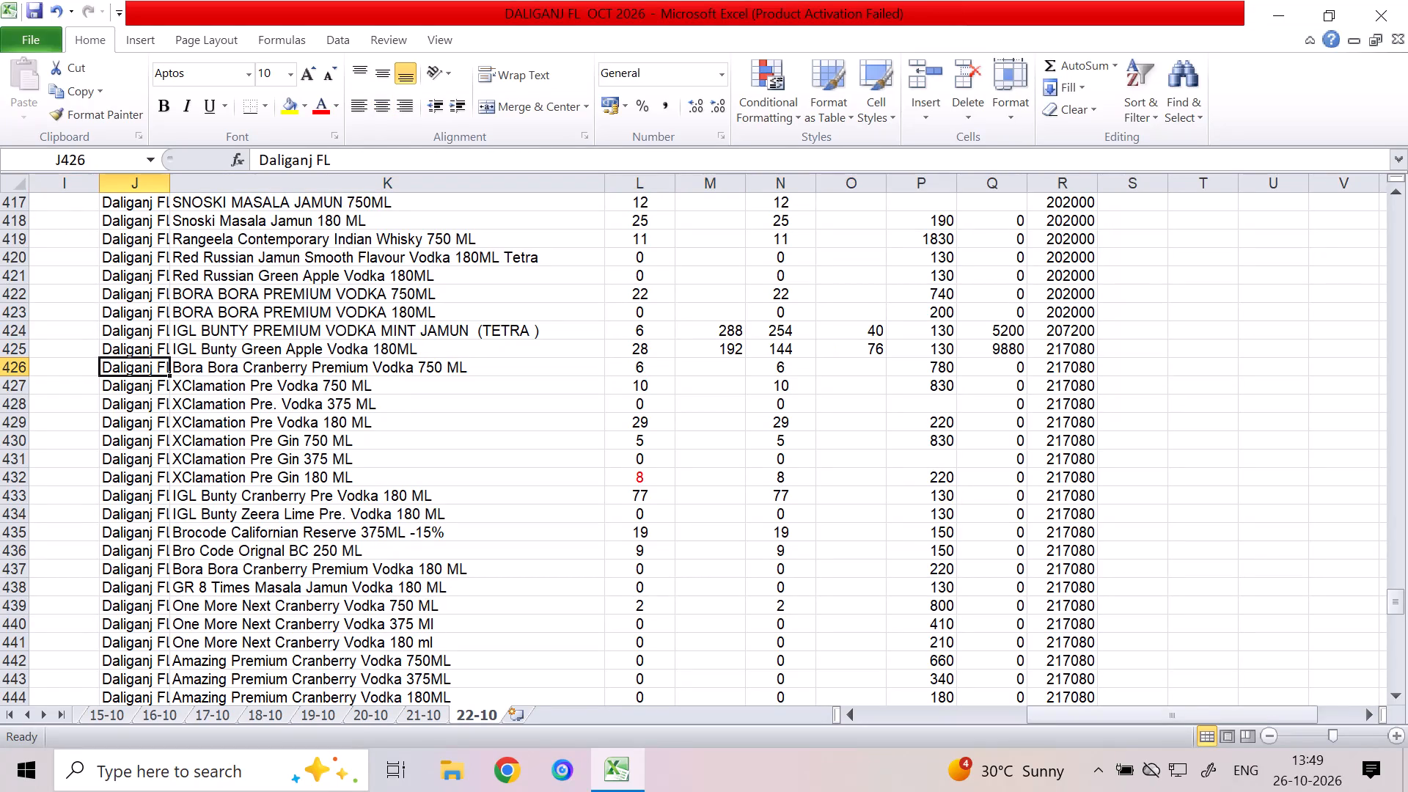
key(Down)
key(Down)
key(Down)
key(Down)
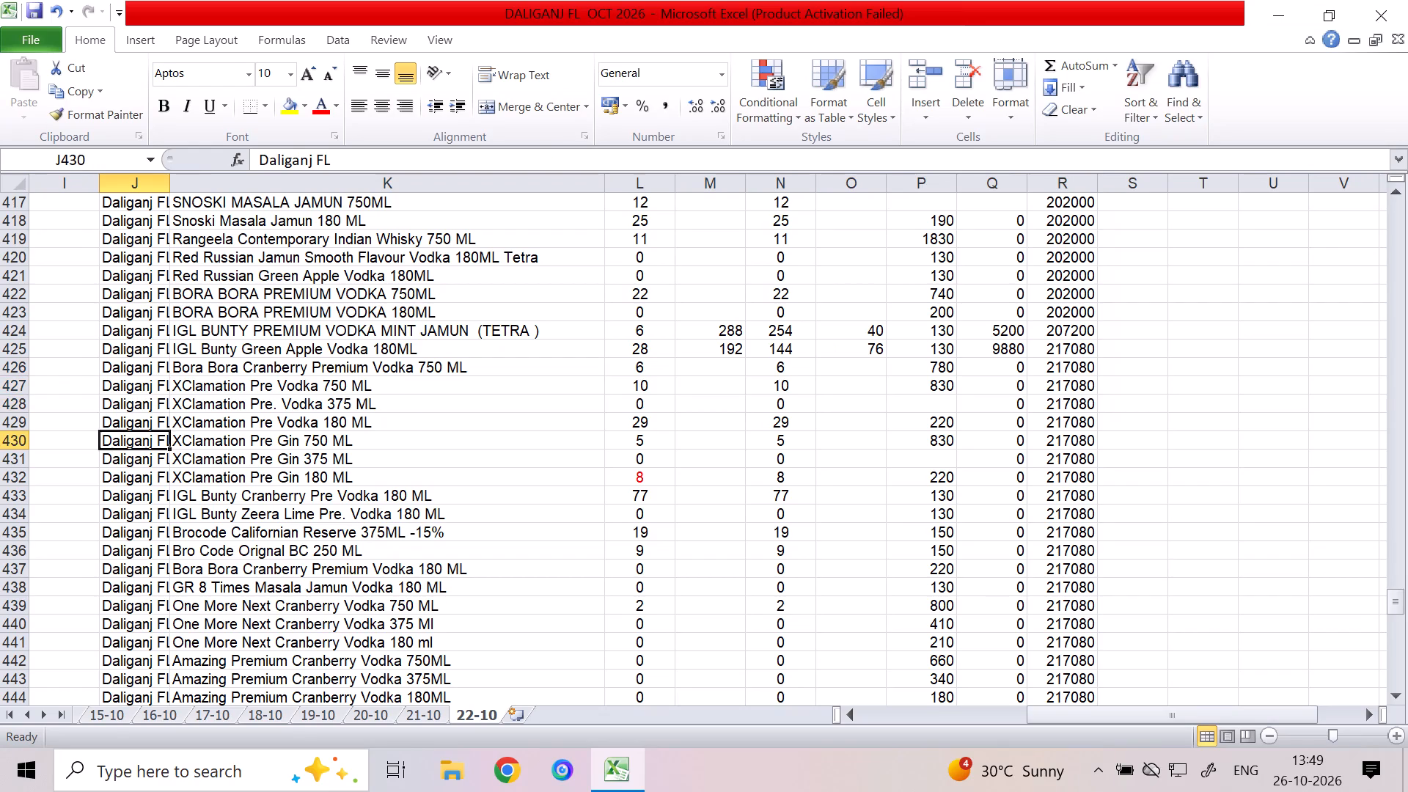
key(Down)
key(Down)
key(Down)
key(Down)
key(Down)
key(Up)
key(Down)
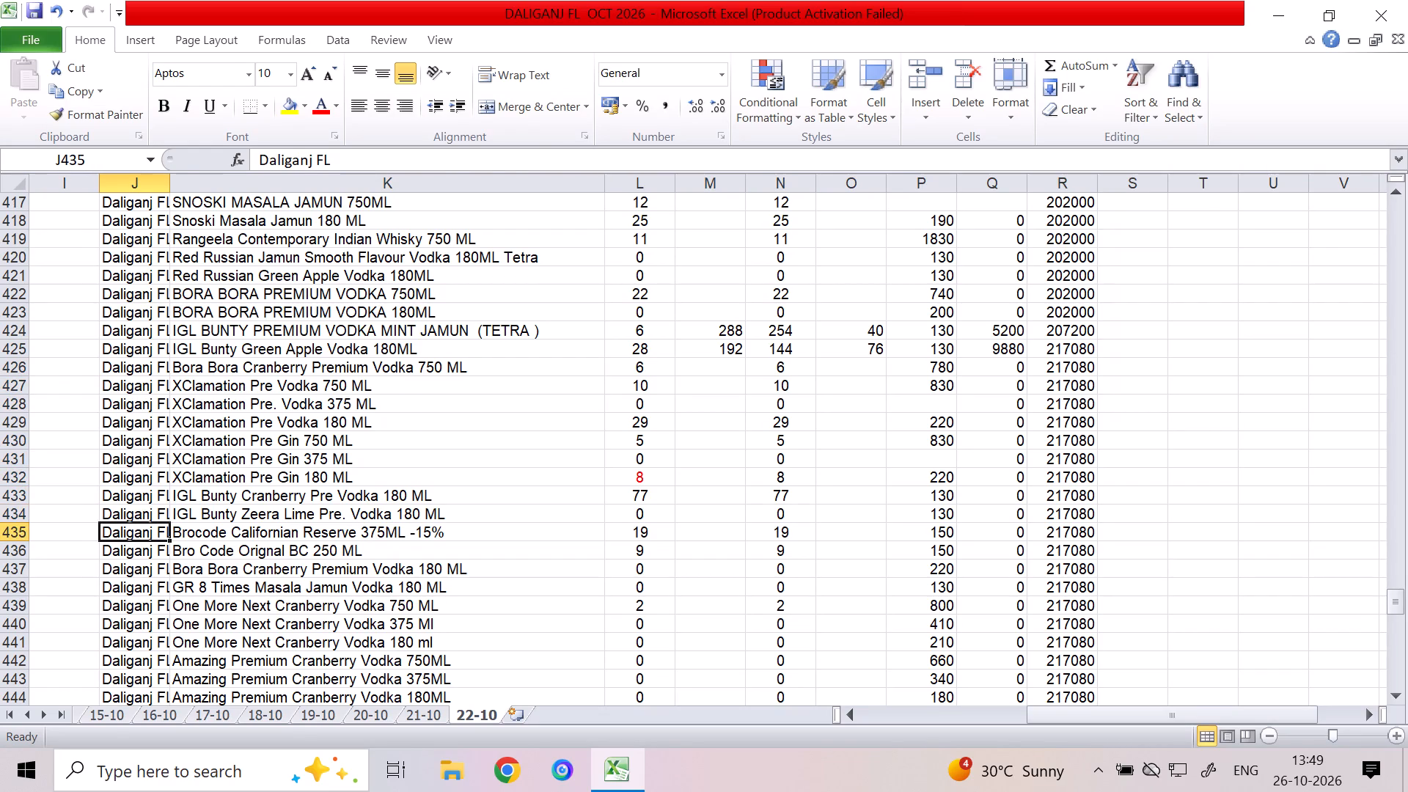
key(Right)
key(Right)
key(Left)
key(Down)
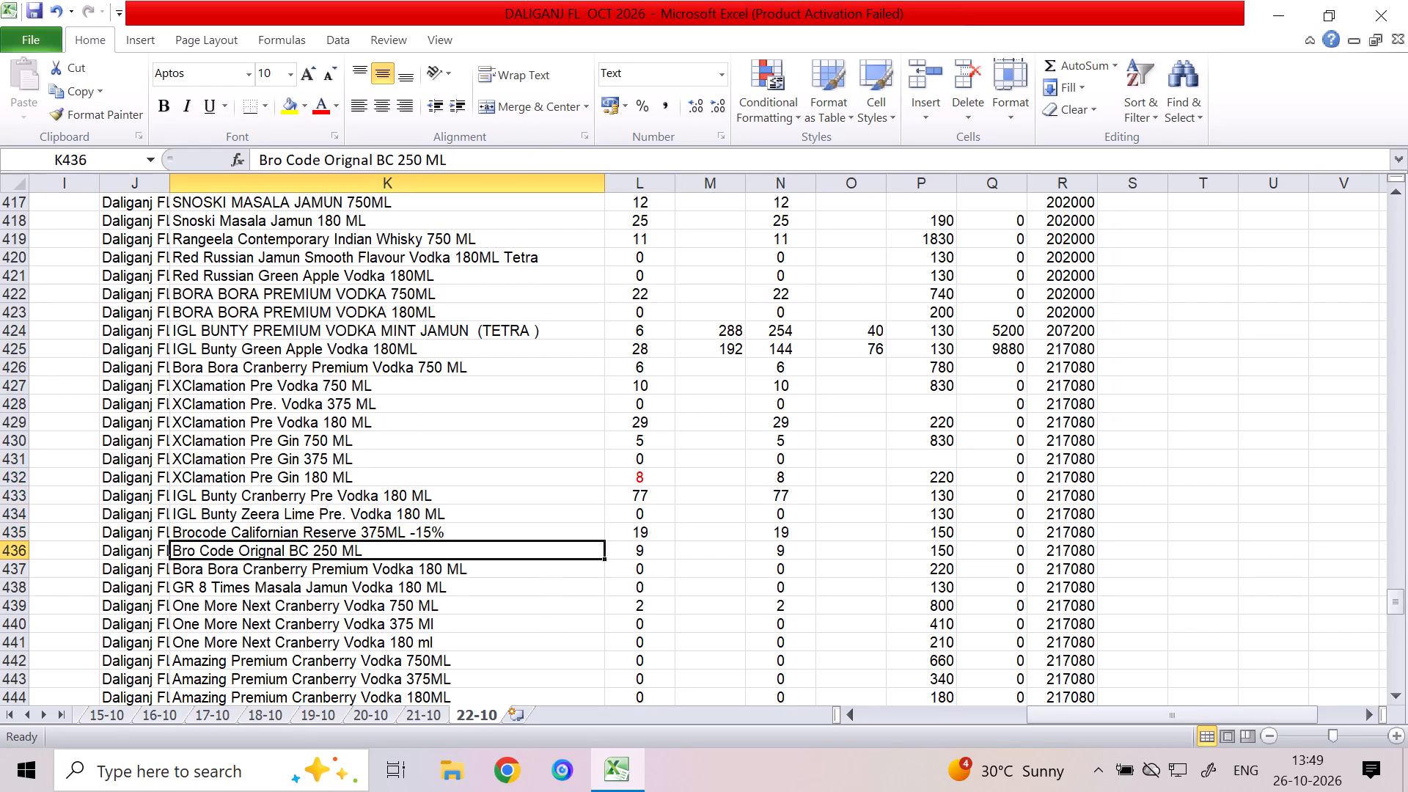
key(Right)
key(Up)
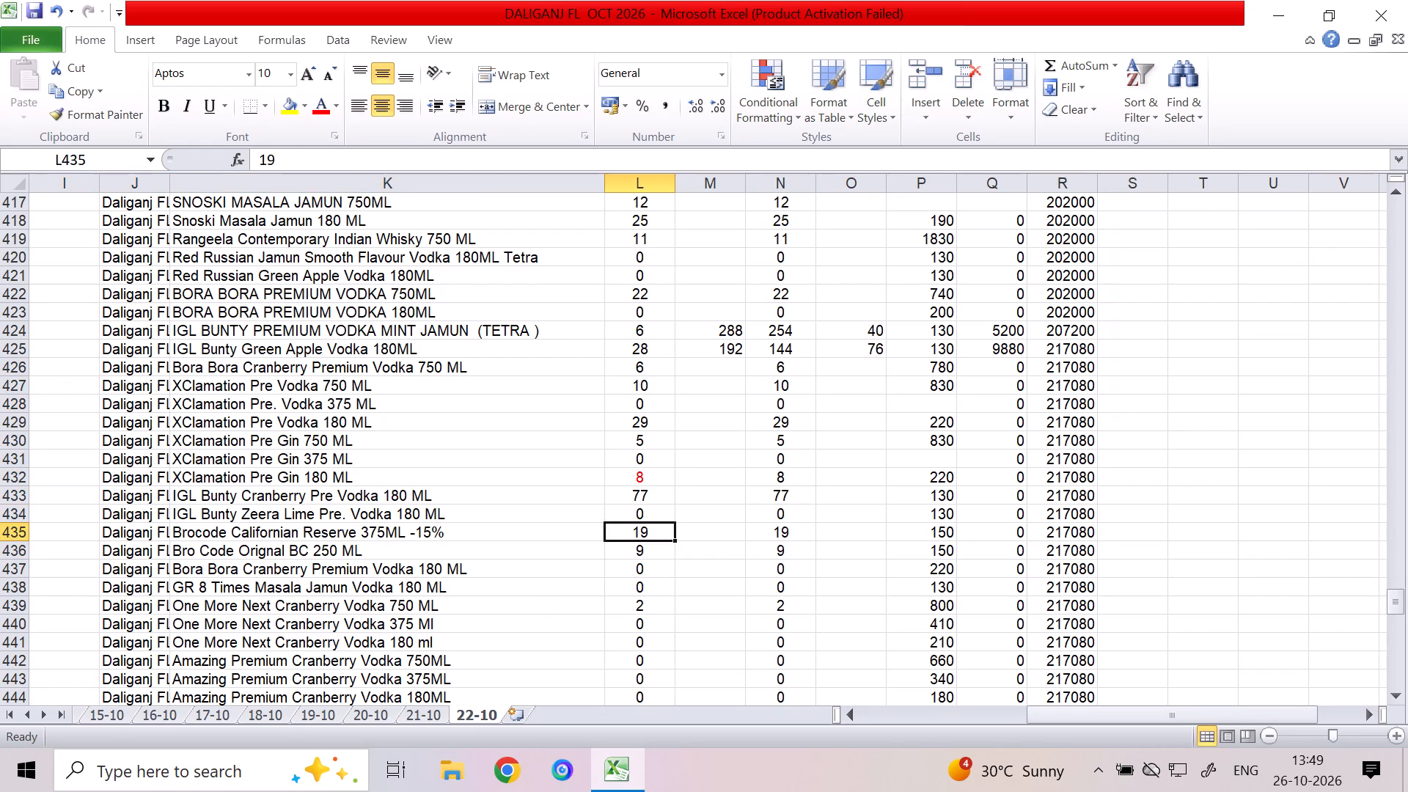
key(Left)
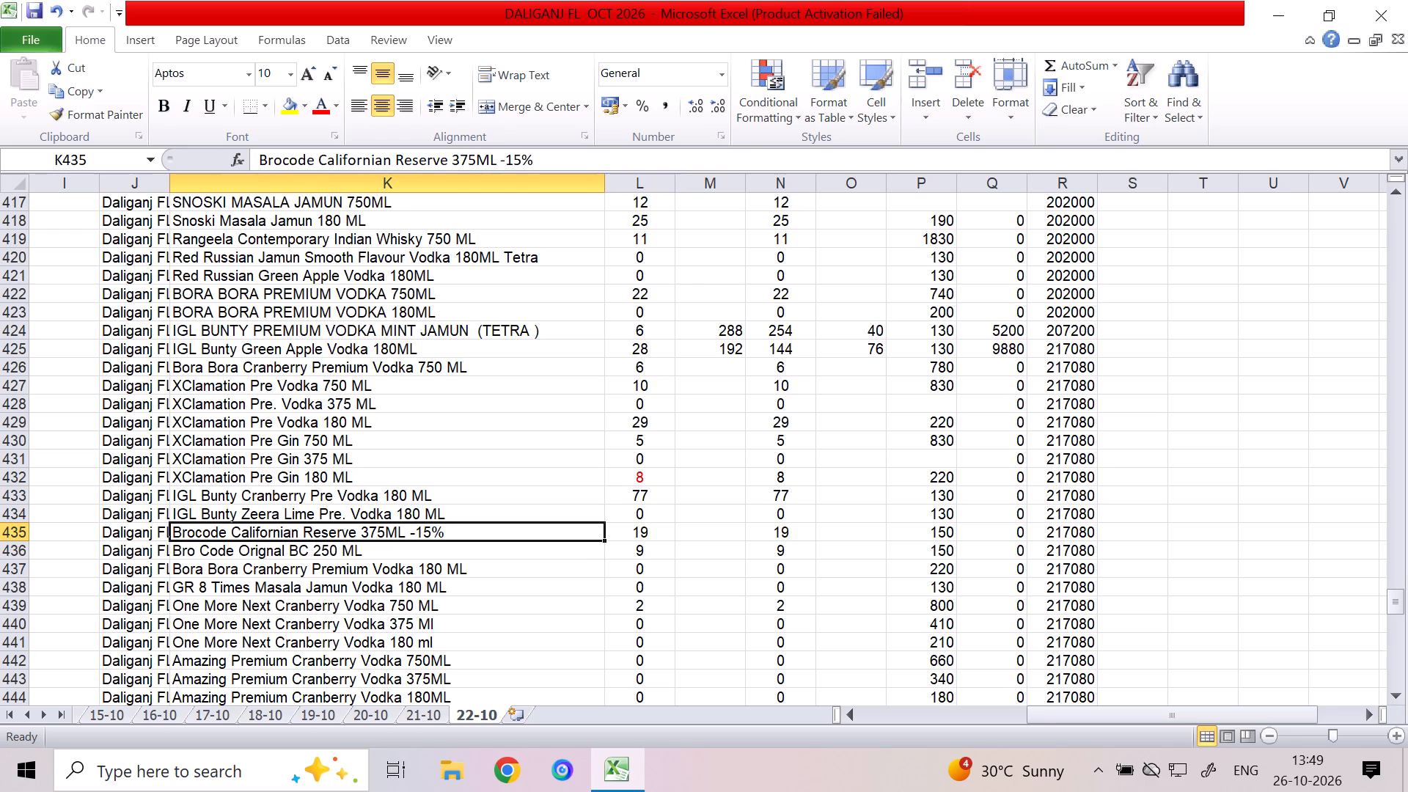
key(Right)
key(Right)
key(Right)
key(Right)
text(19)
key(Down)
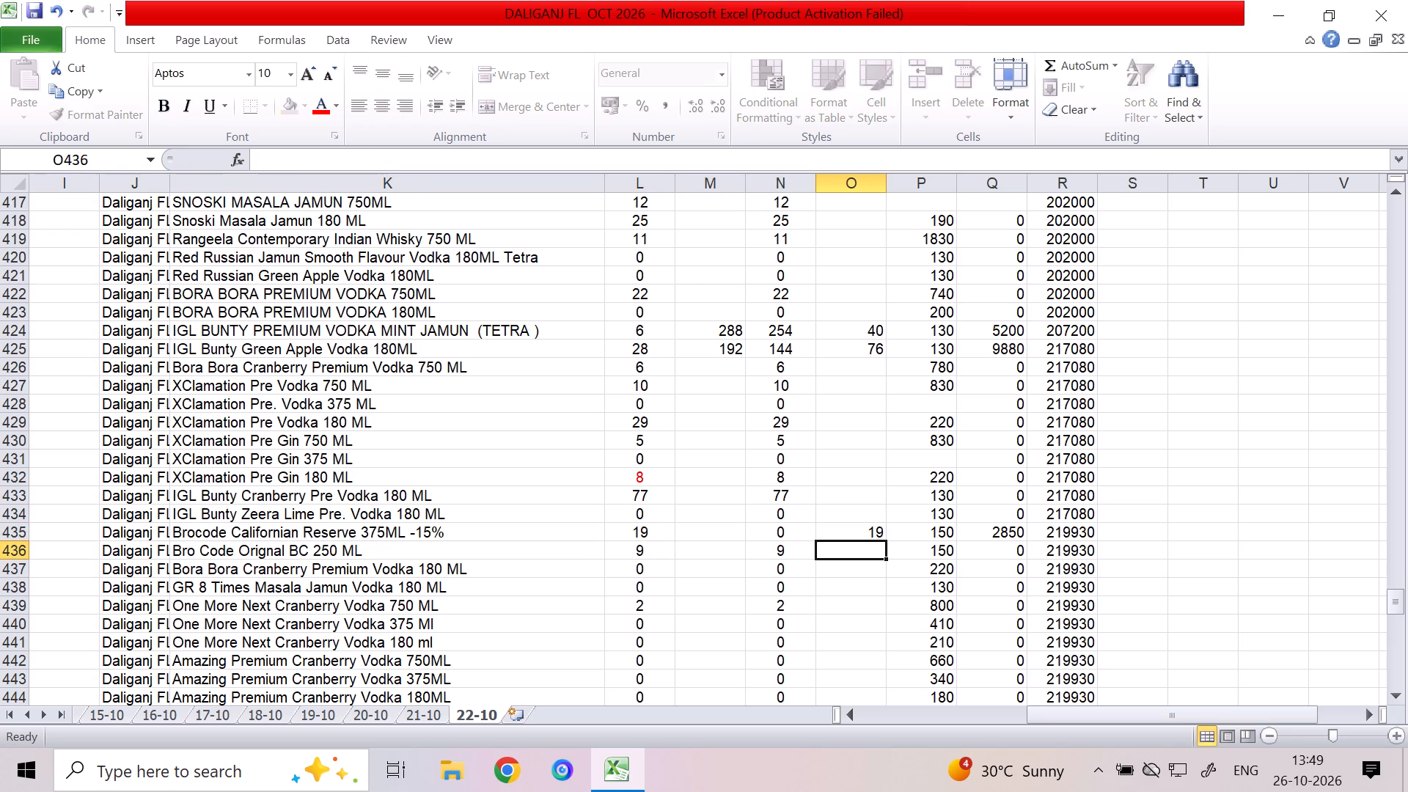
Check the running total and the summary figures in columns S to V at the end of the product list.
key(Right)
key(Right)
key(Right)
key(Right)
key(Right)
key(Right)
key(Right)
key(Right)
key(Right)
key(Right)
key(Left)
key(Left)
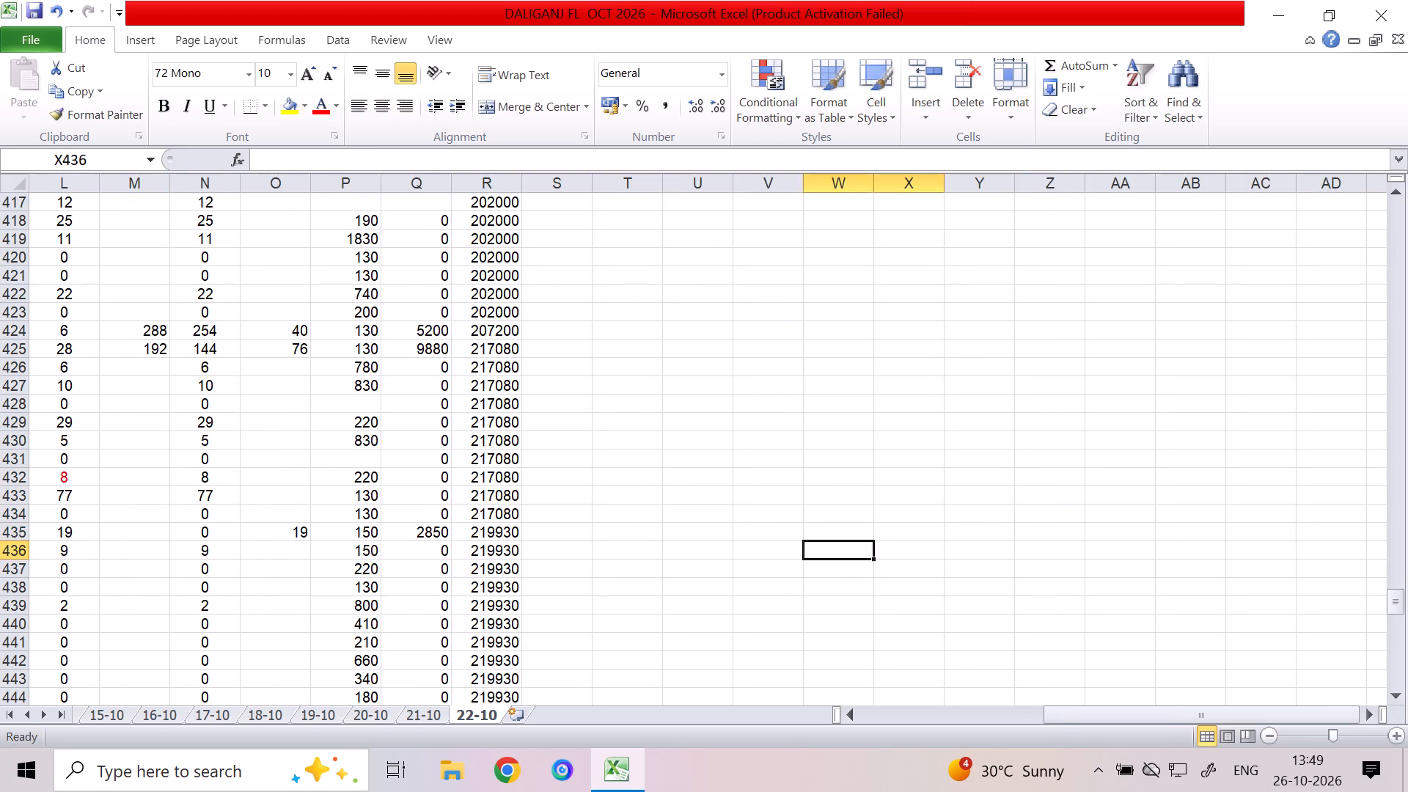
key(Left)
key(Left)
key(Down)
key(Down)
key(Down)
key(Down)
key(Down)
key(Down)
key(Down)
key(Down)
key(Down)
key(Down)
key(Down)
key(Down)
key(Down)
key(Down)
key(Down)
key(Down)
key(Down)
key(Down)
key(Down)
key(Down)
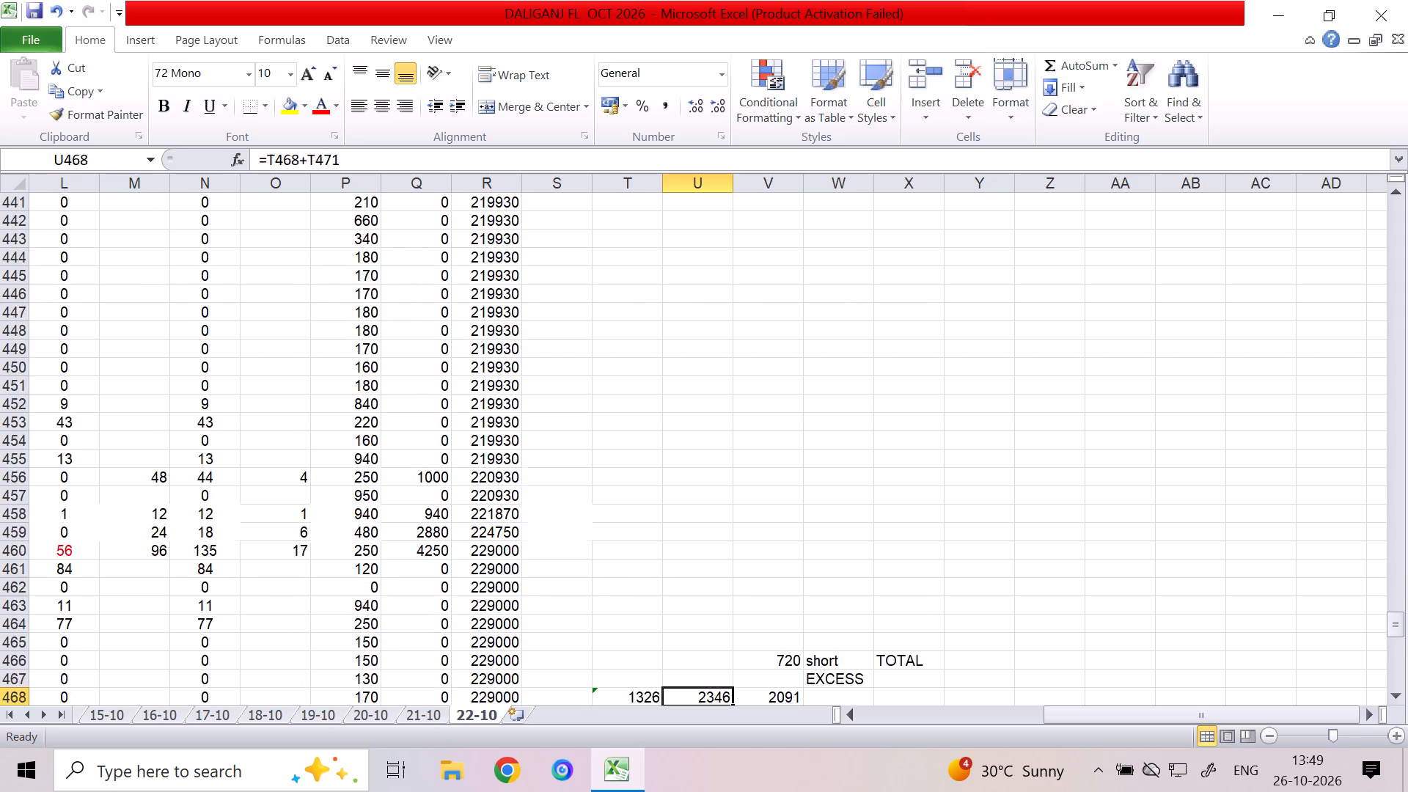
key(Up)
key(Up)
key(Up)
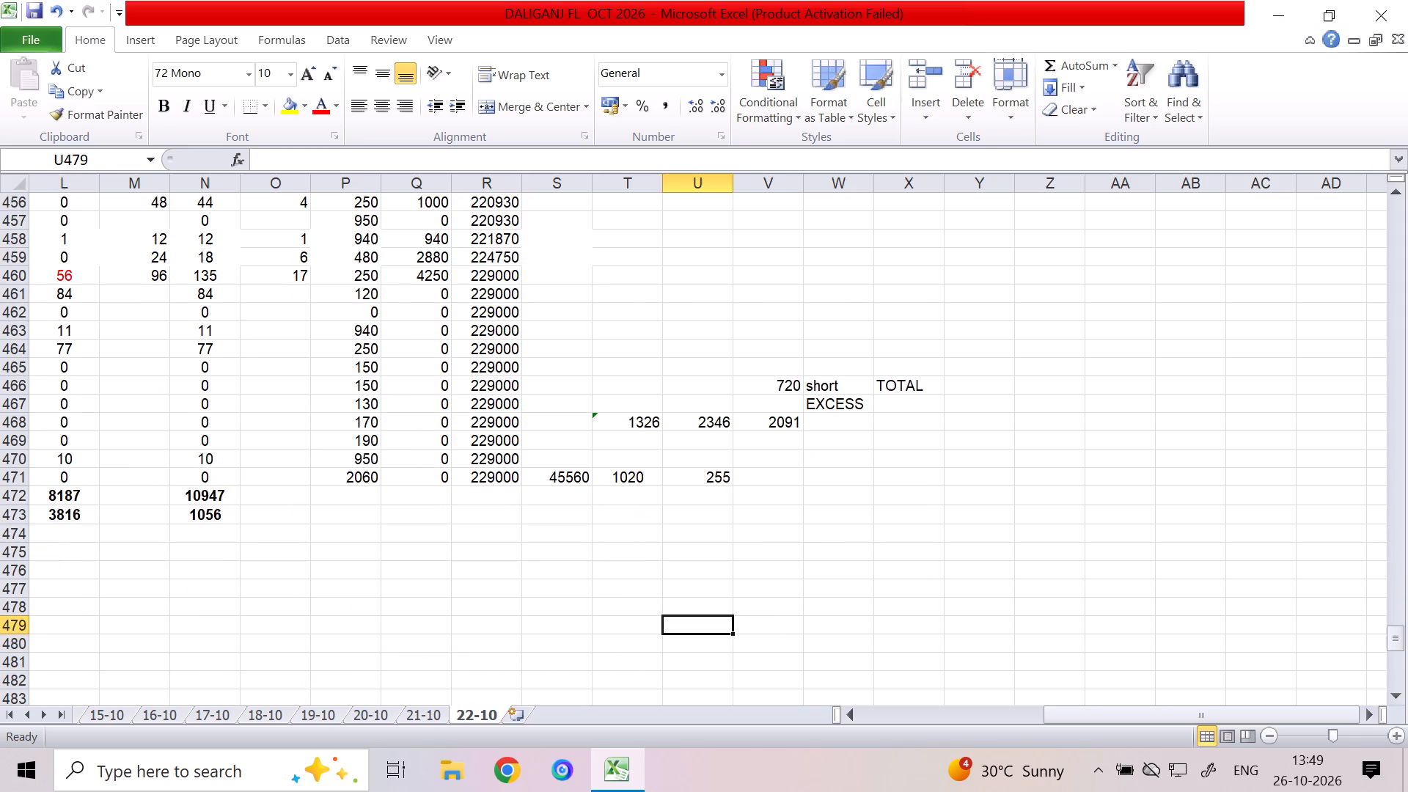
Add 176090 and 52420 with a formula in cell Q477, below the product list.
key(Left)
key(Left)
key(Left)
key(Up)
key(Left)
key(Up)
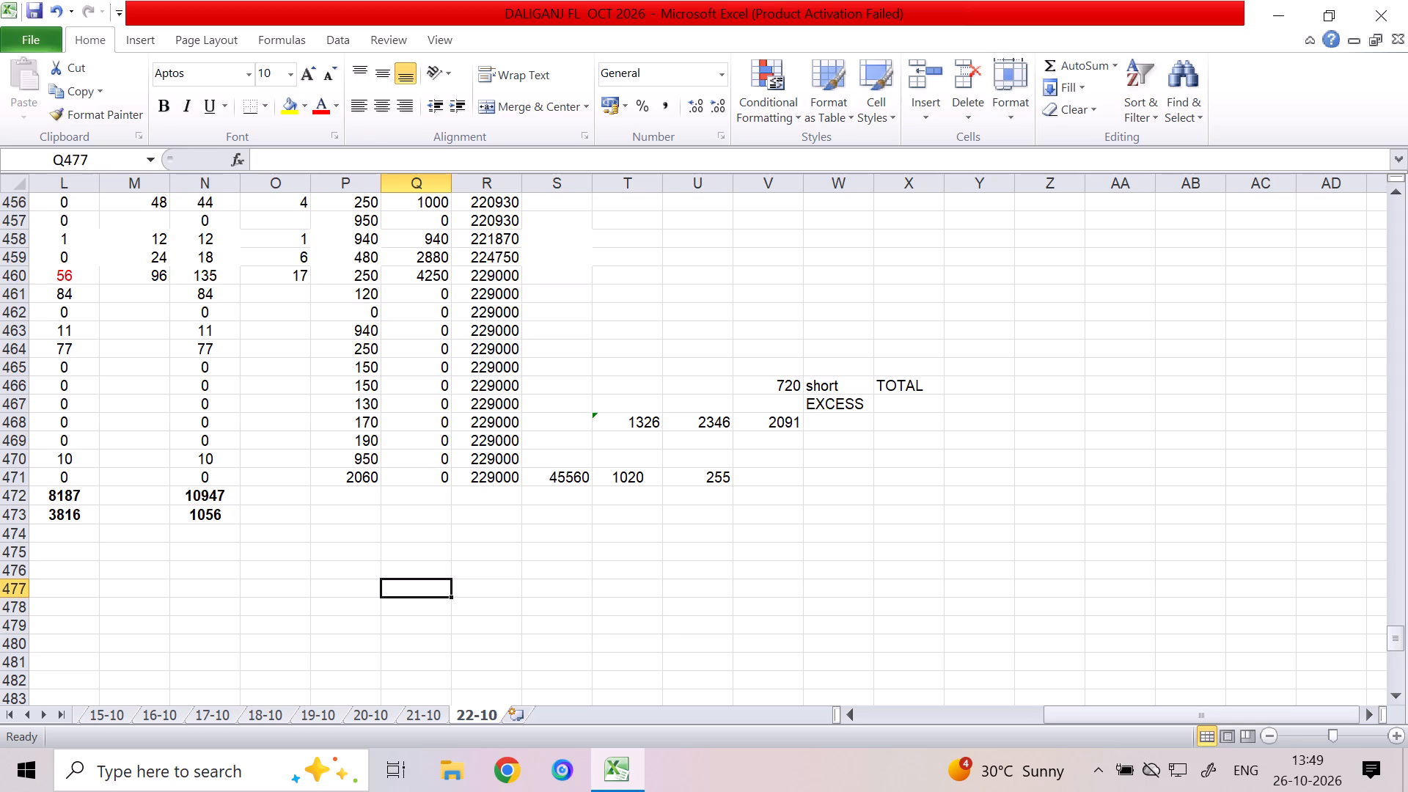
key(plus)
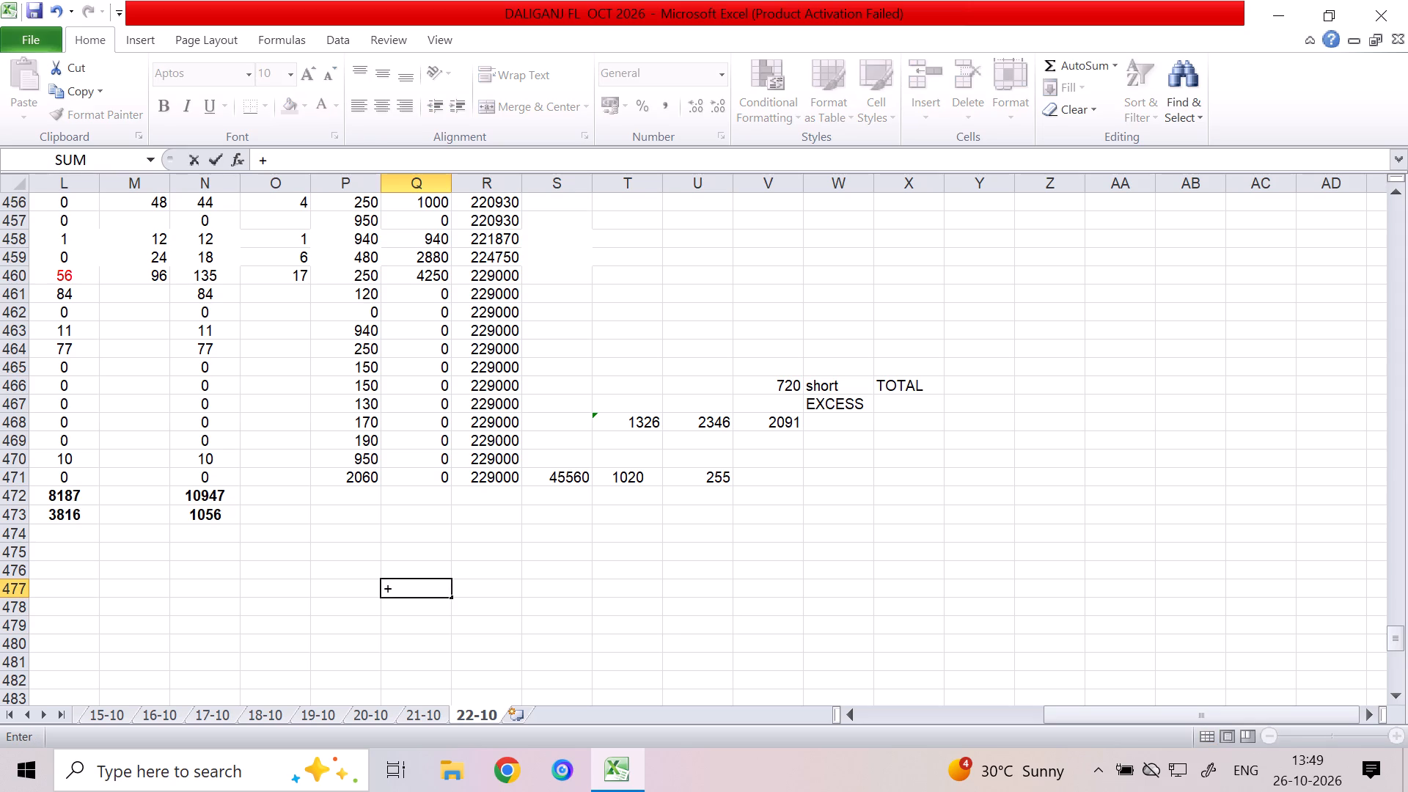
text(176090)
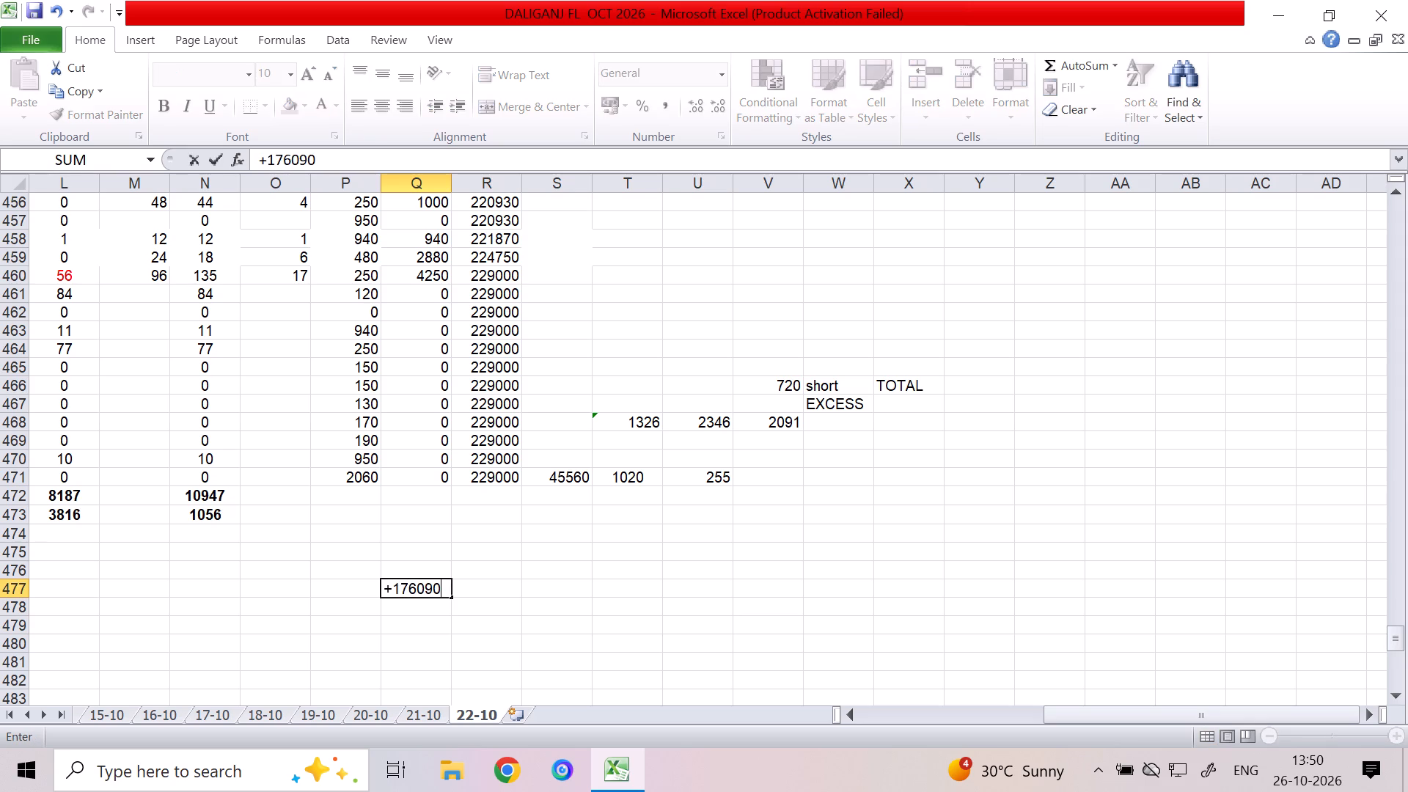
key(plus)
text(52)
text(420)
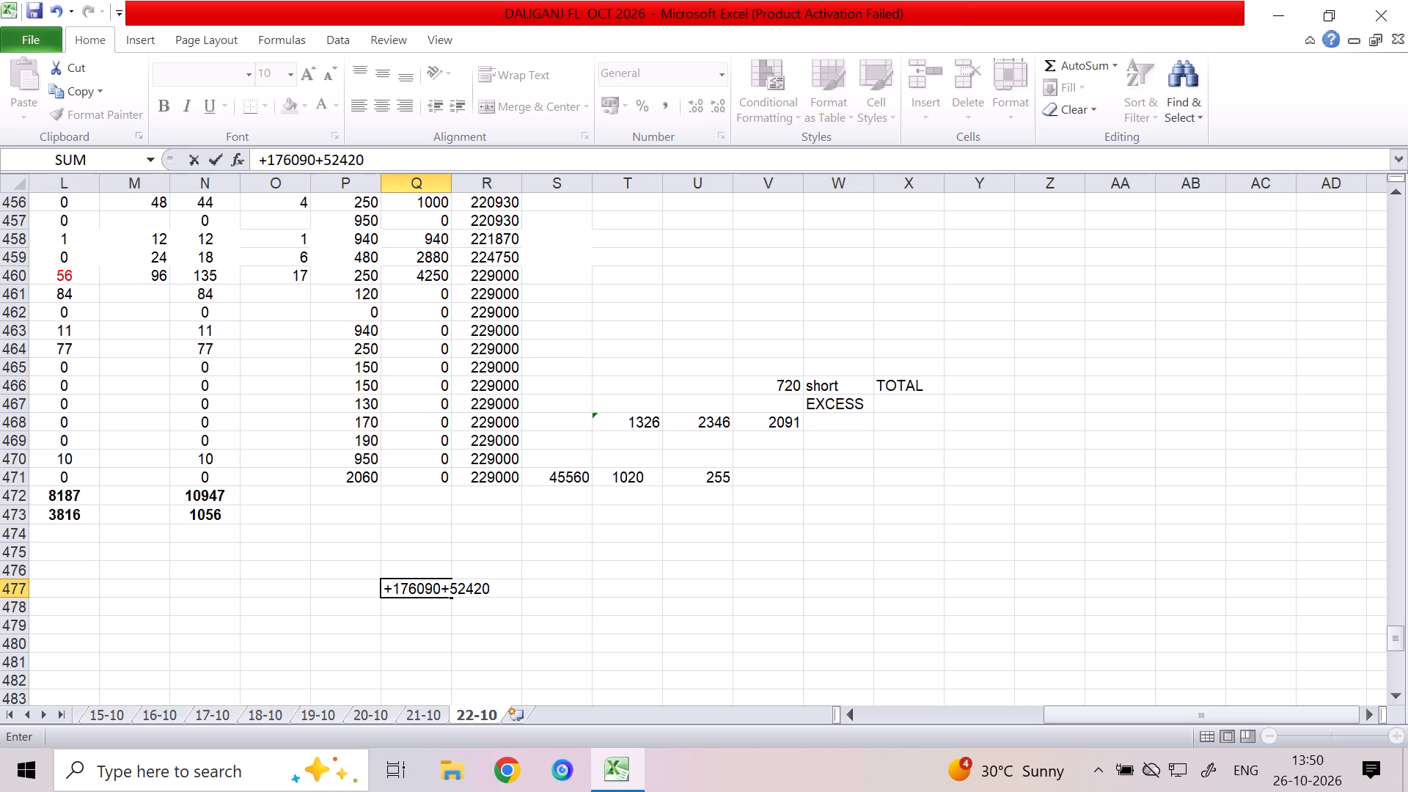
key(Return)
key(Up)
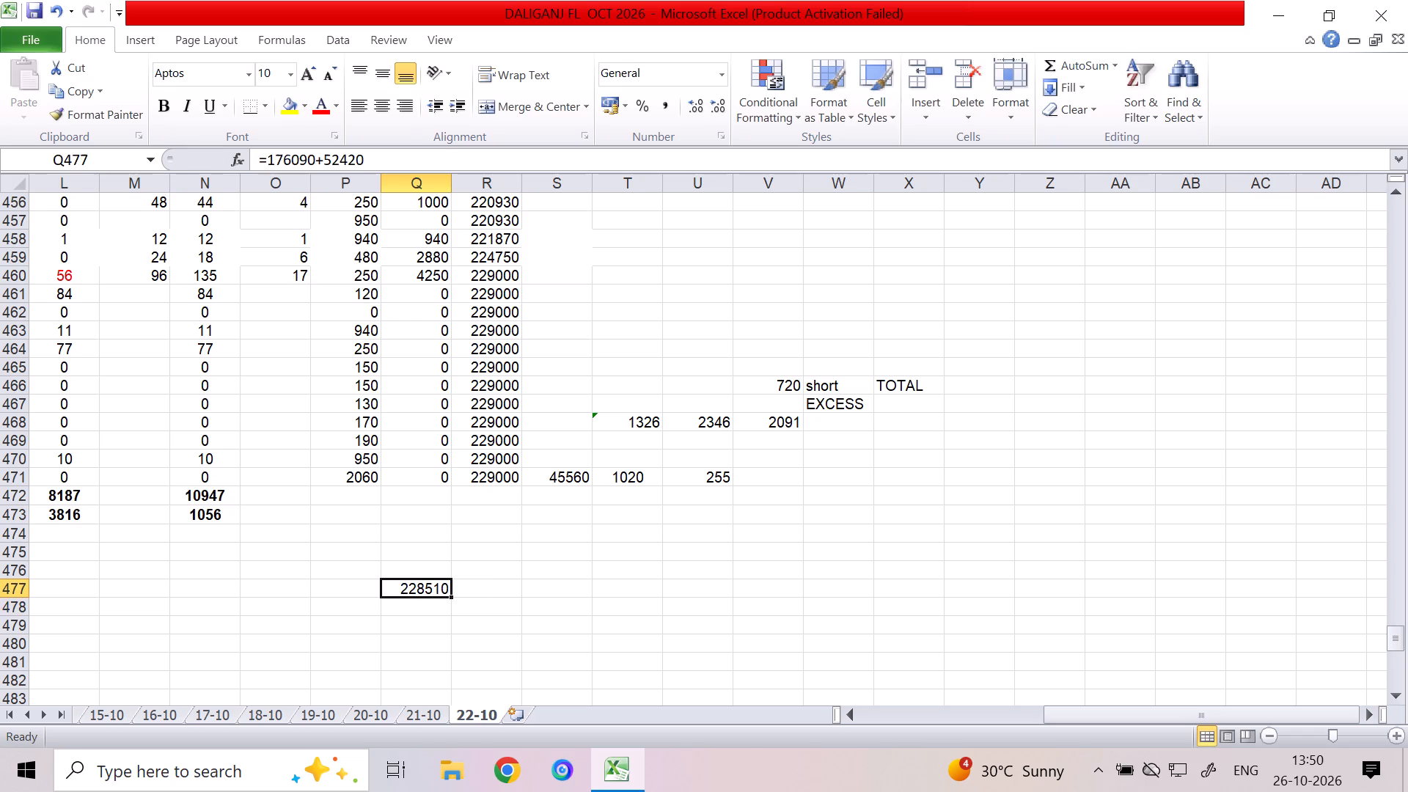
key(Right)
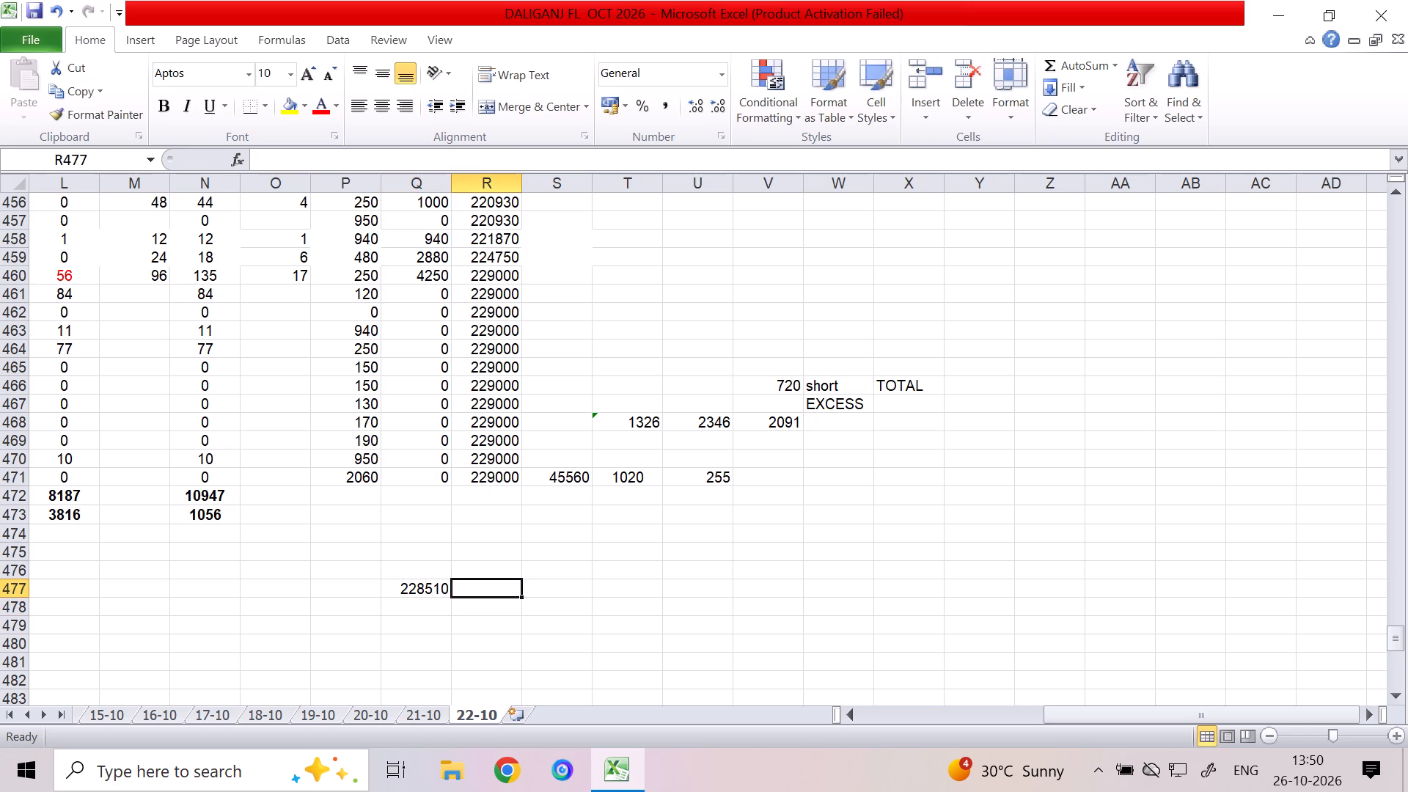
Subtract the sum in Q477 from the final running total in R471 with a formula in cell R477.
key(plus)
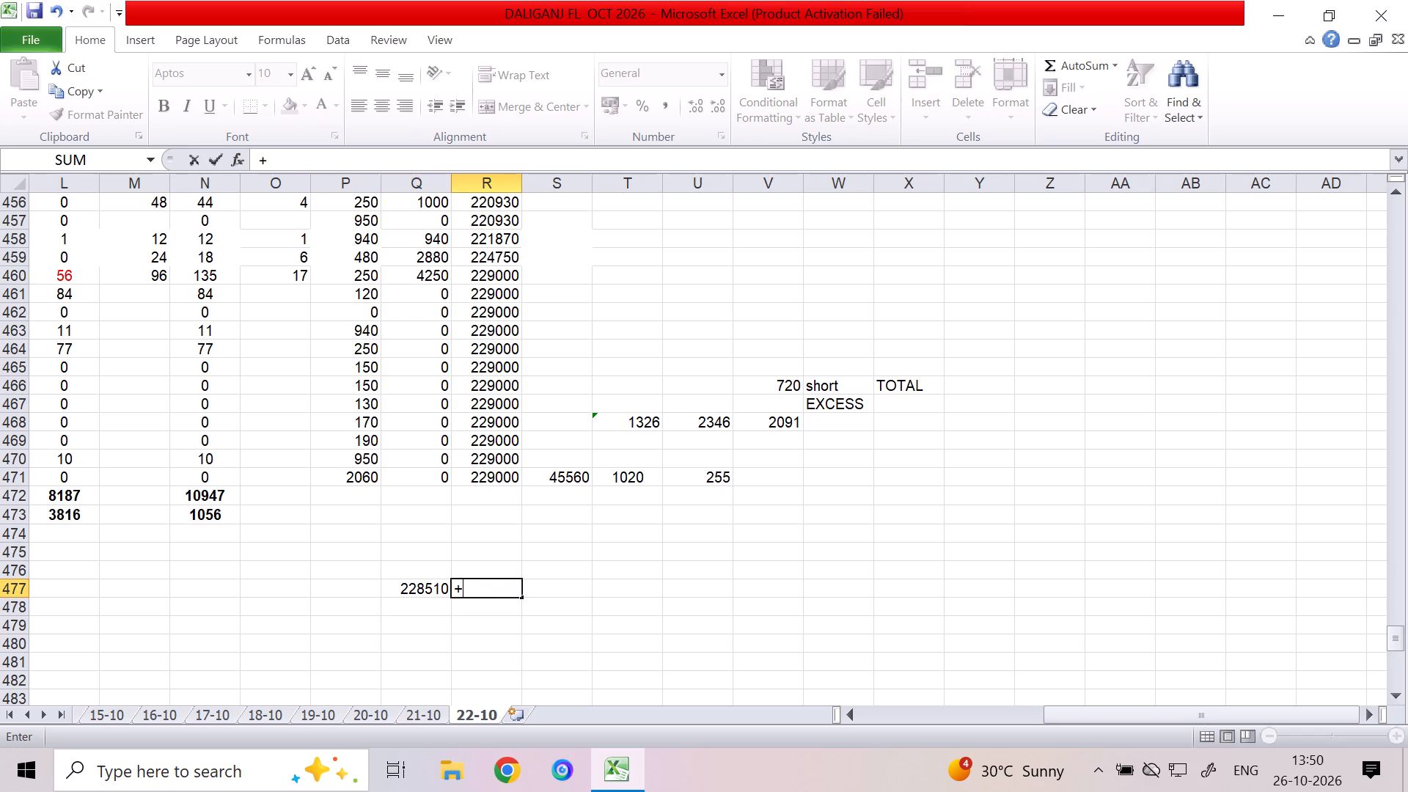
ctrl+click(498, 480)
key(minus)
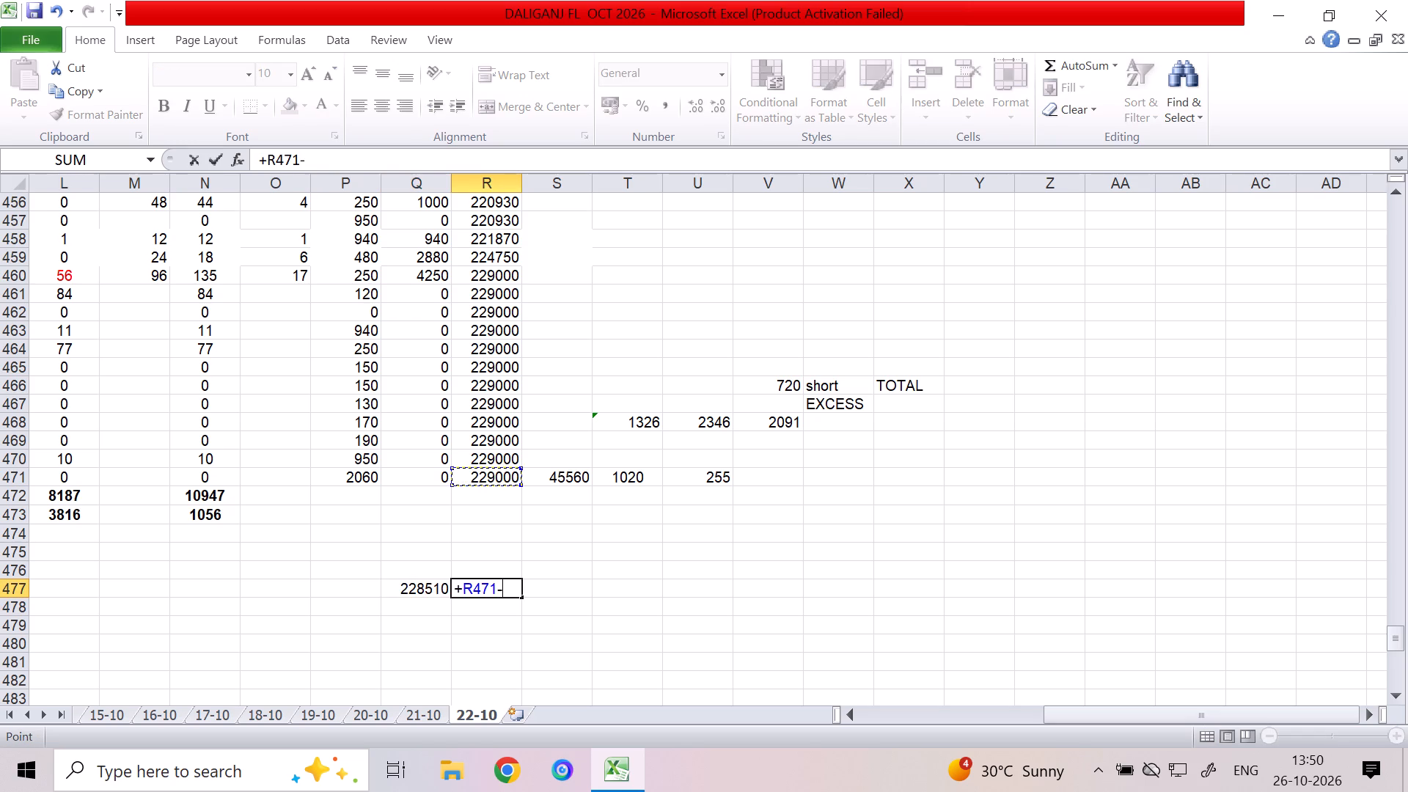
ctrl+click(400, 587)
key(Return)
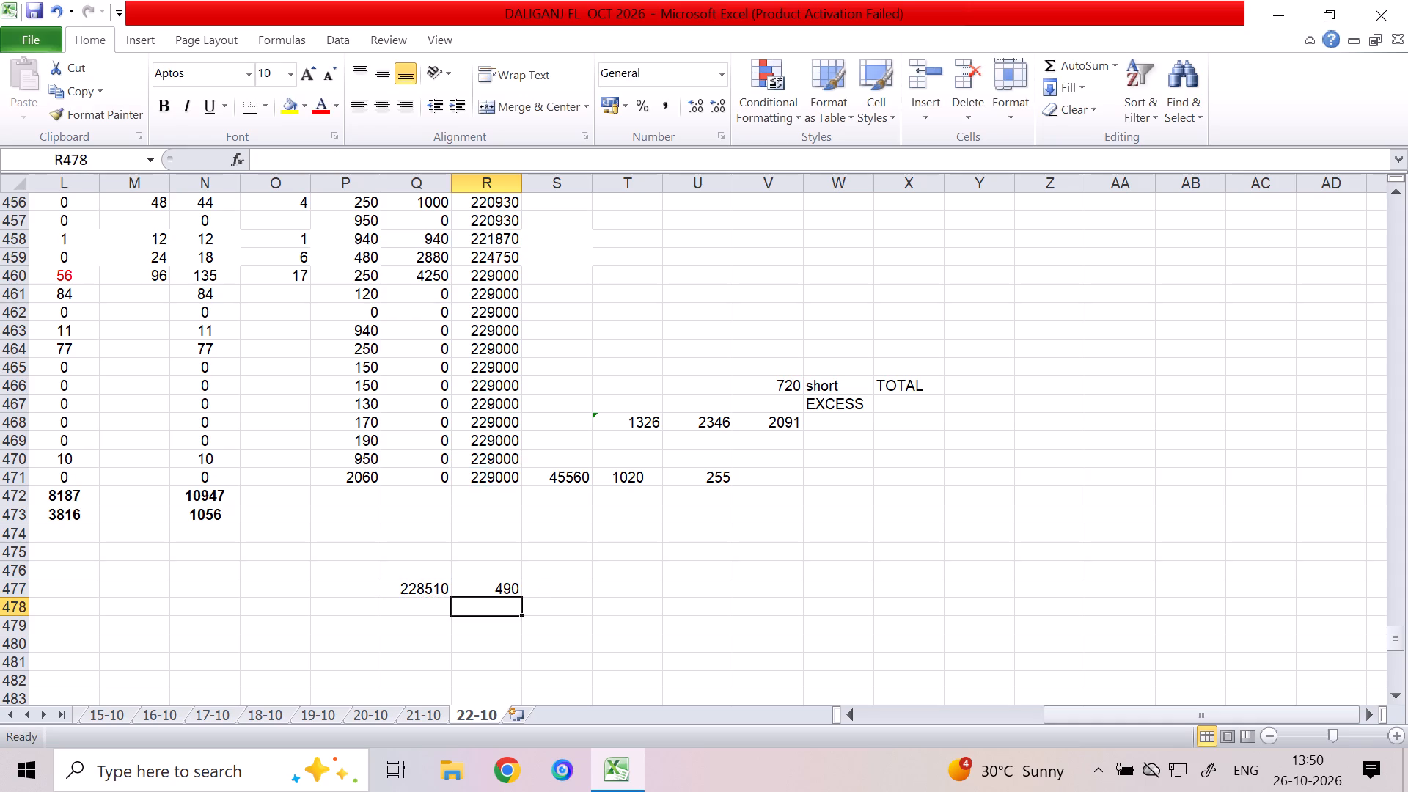
Clear the temporary difference in R477 and the temporary sum in Q477 below the product list.
key(Up)
key(Delete)
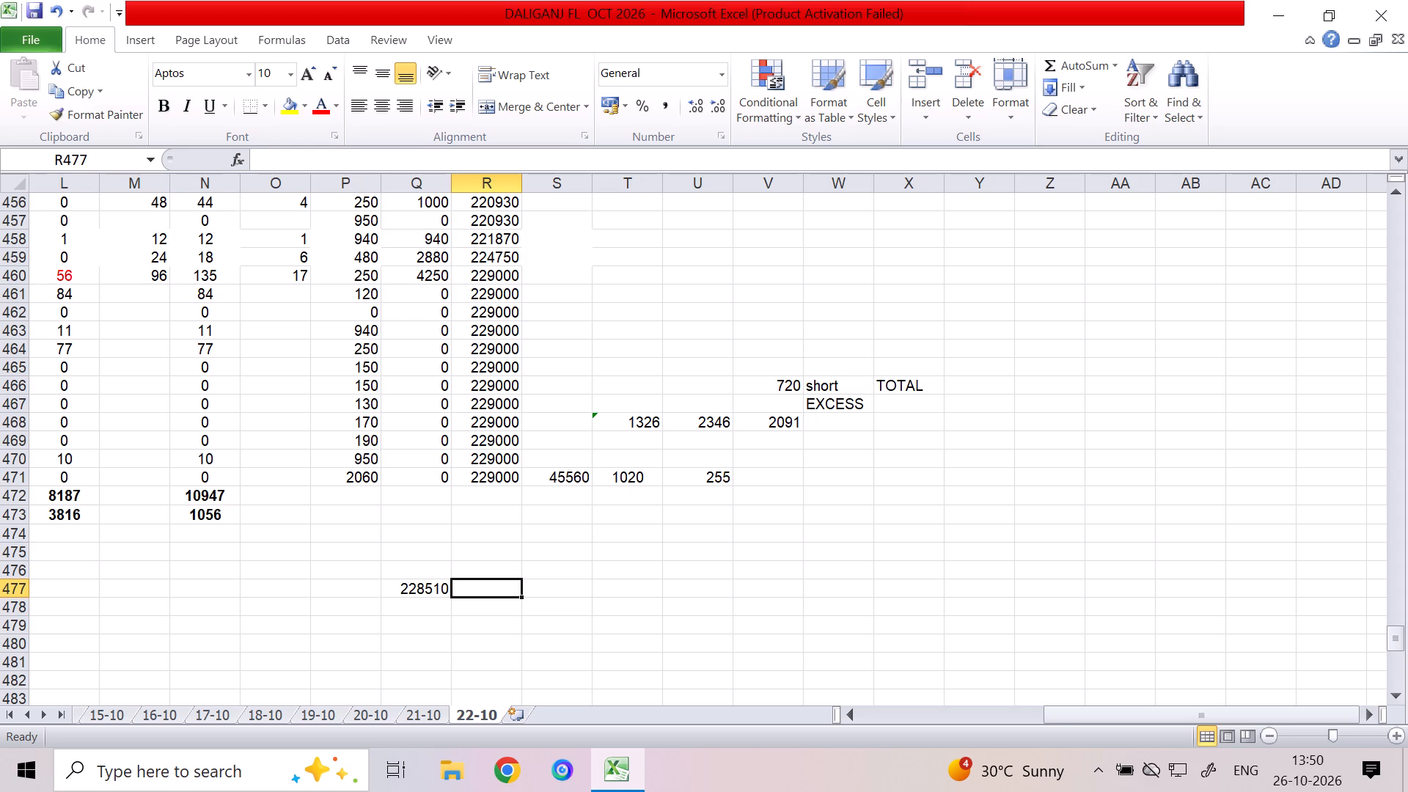
key(Left)
key(Up)
key(Up)
key(Left)
key(Left)
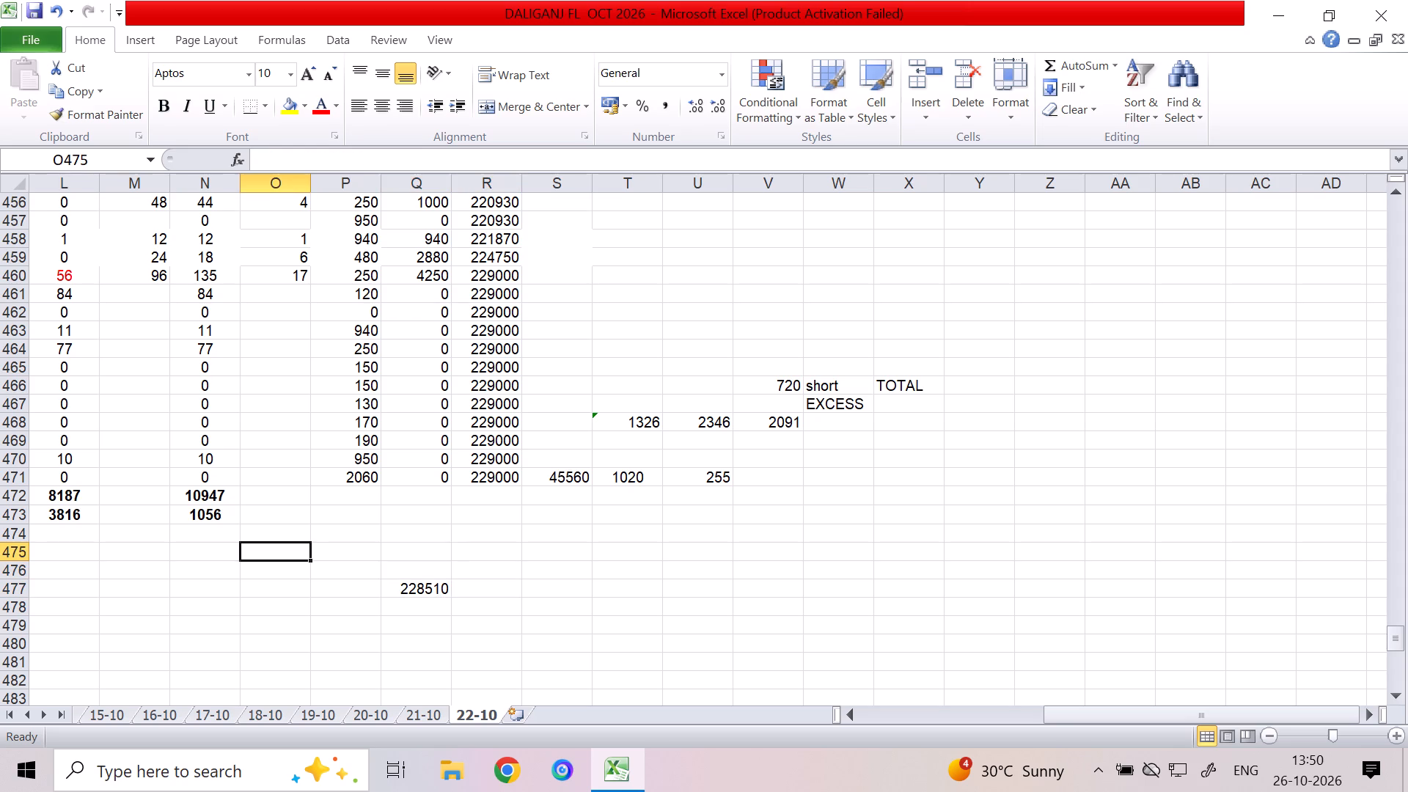
key(Down)
key(Right)
key(Down)
key(Down)
key(Right)
key(Up)
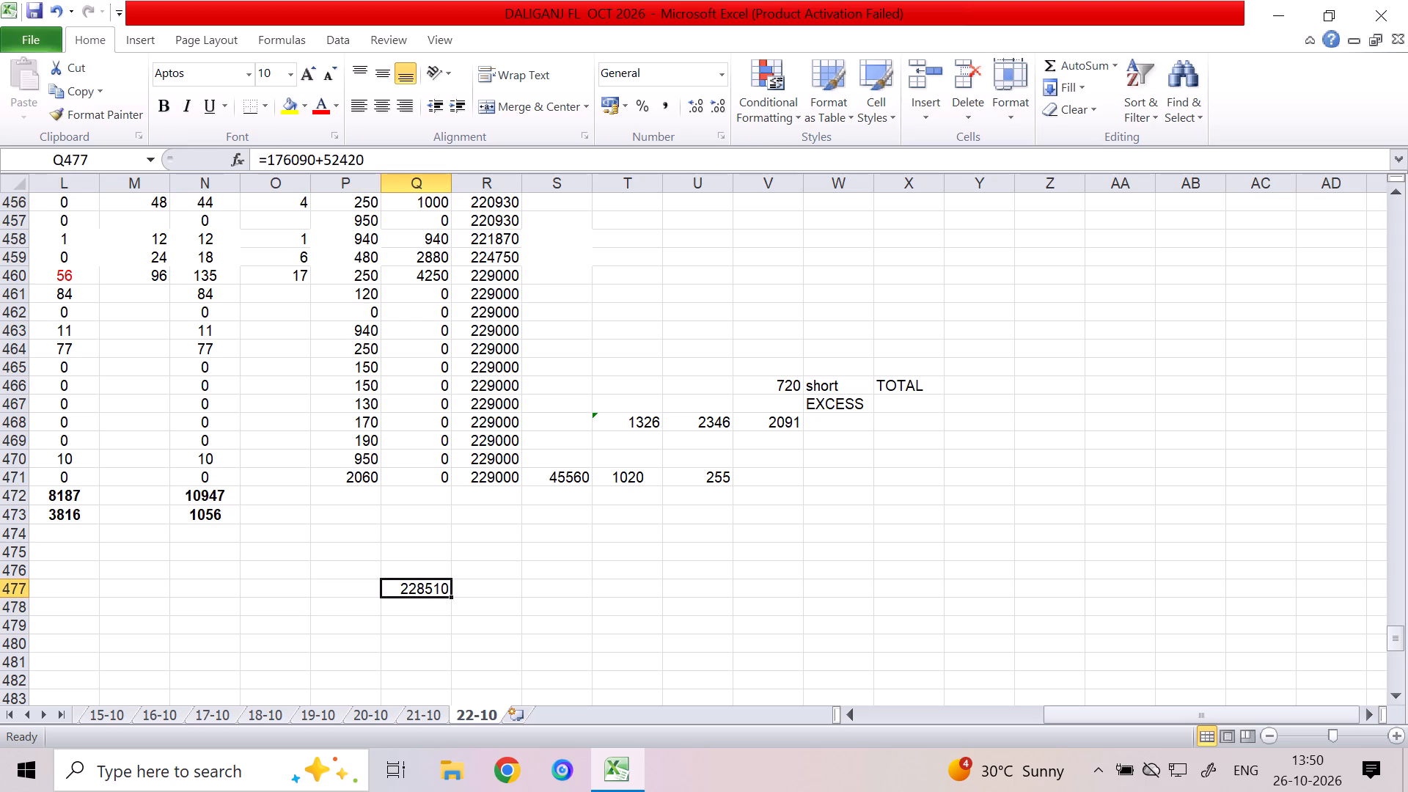
key(Delete)
Return to column A at row 472, just below the product list, and save the workbook.
key(Left)
key(Up)
key(Left)
key(Up)
key(Left)
key(Up)
key(Left)
key(Up)
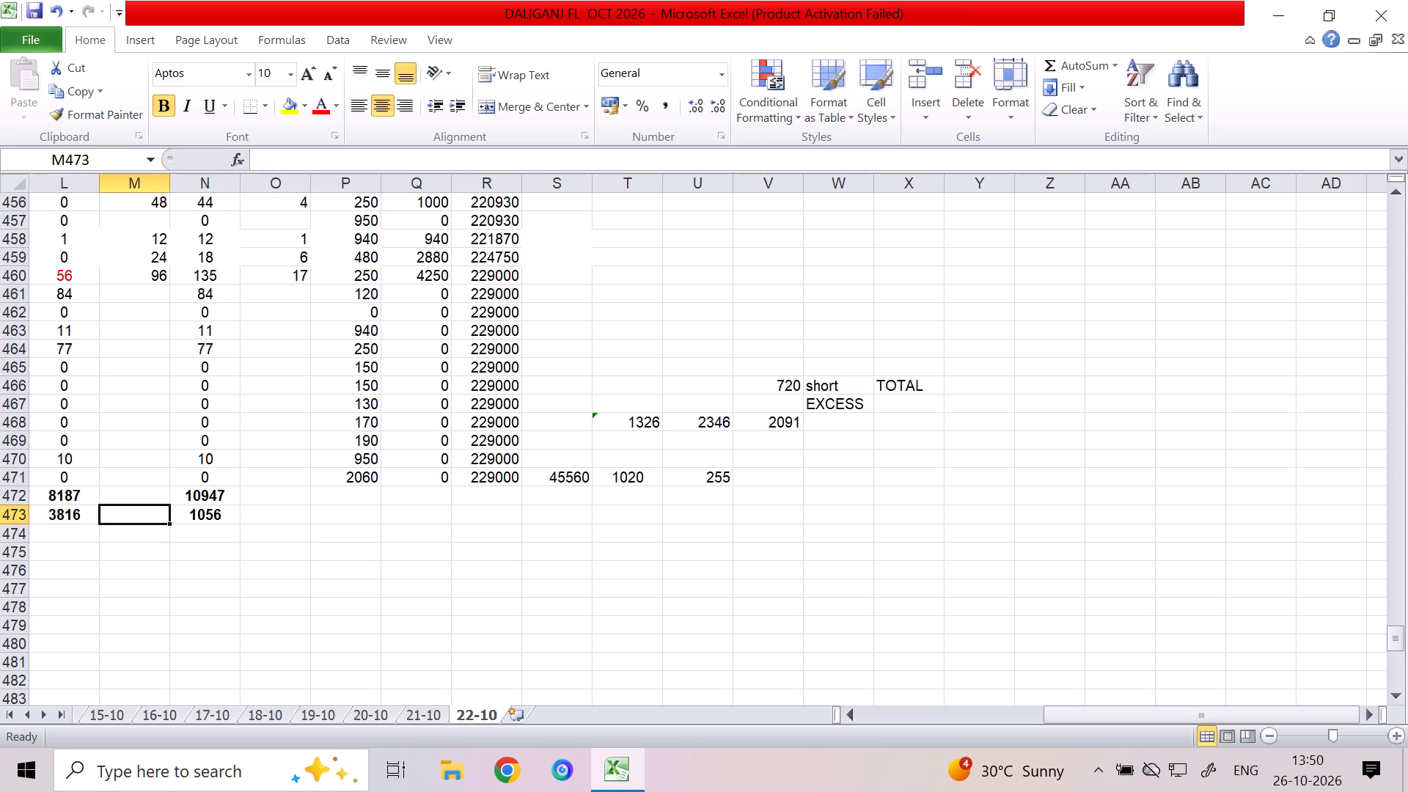
key(Left)
key(Left)
key(Left)
key(Left)
key(Left)
key(Left)
key(Left)
key(Left)
key(Left)
key(Left)
key(Left)
key(Left)
key(Left)
key(Left)
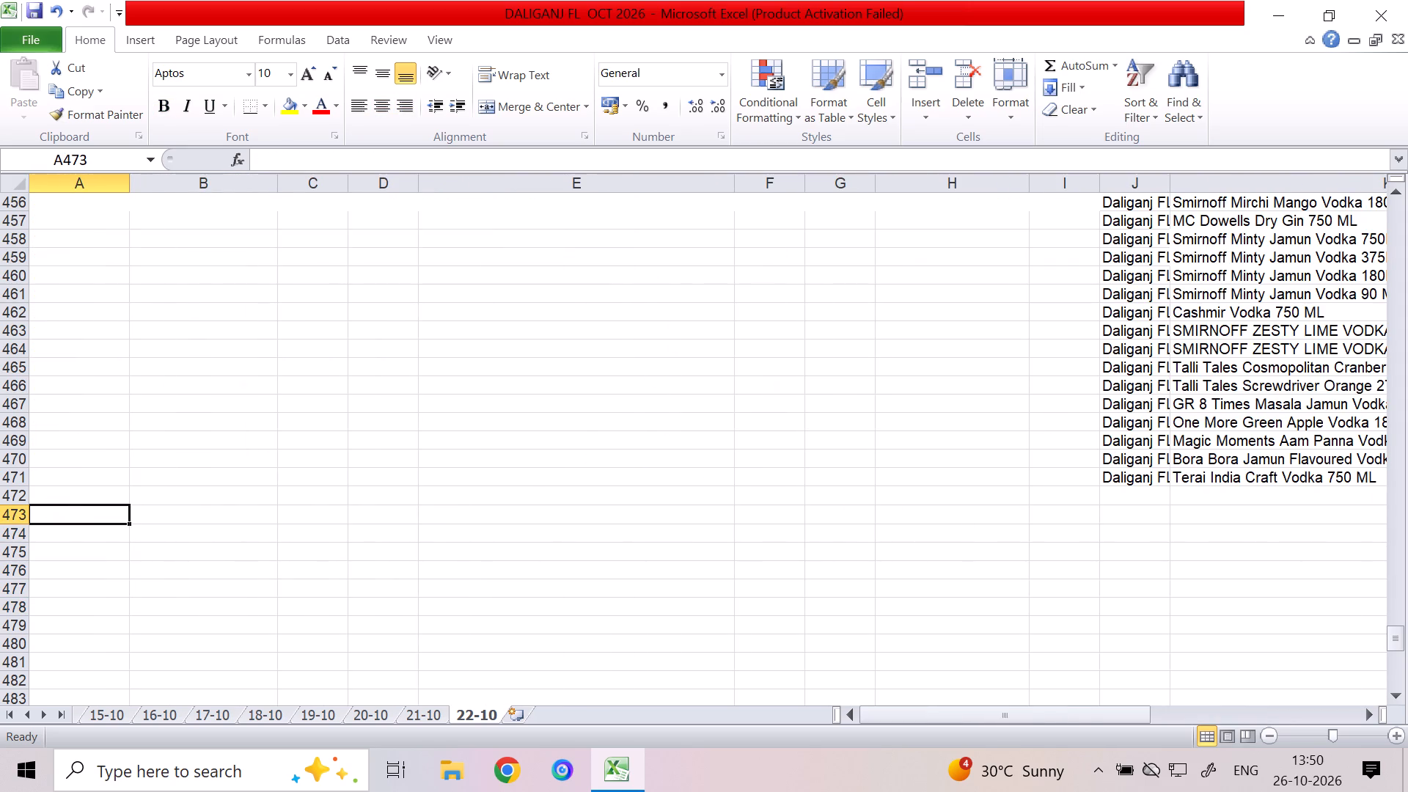
key(Up)
key(ctrl+s)
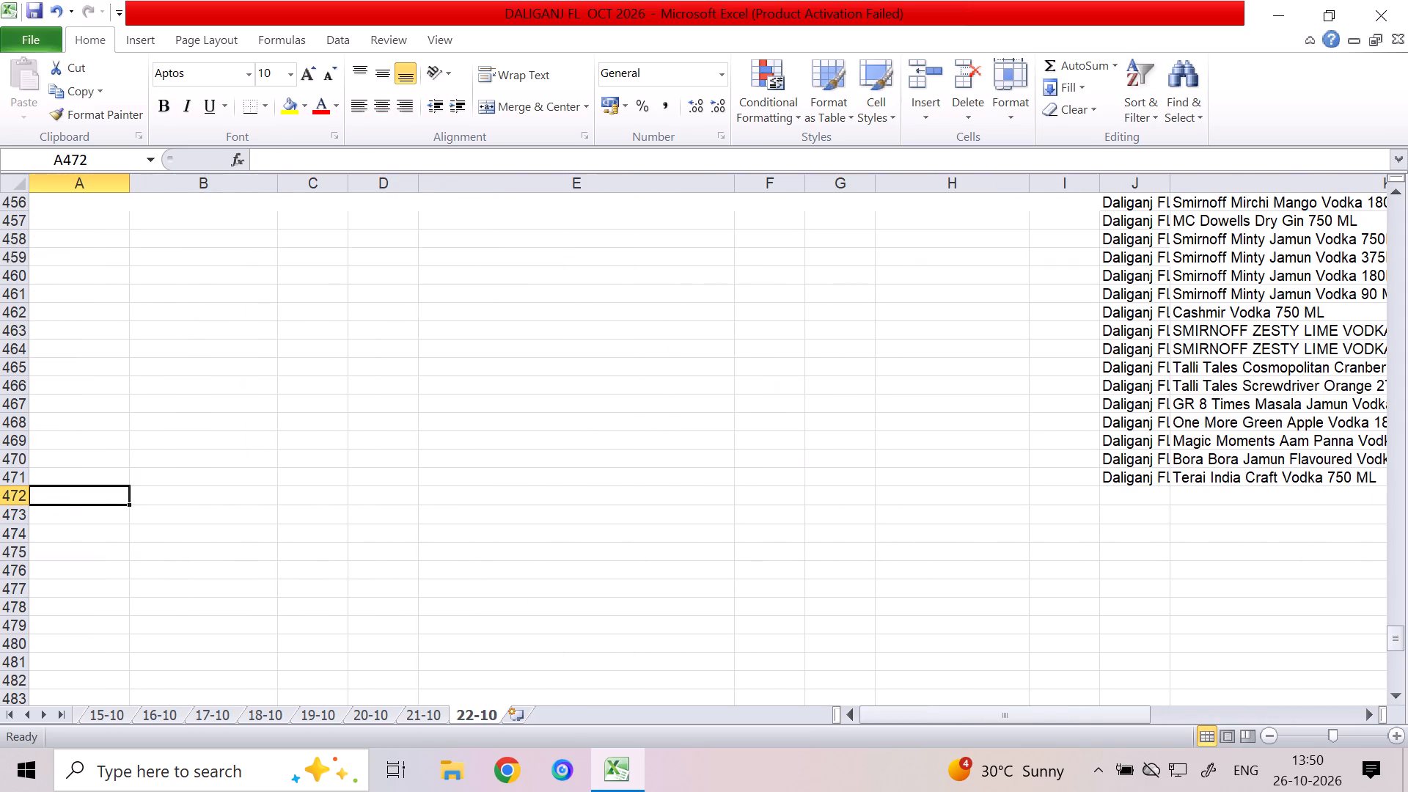